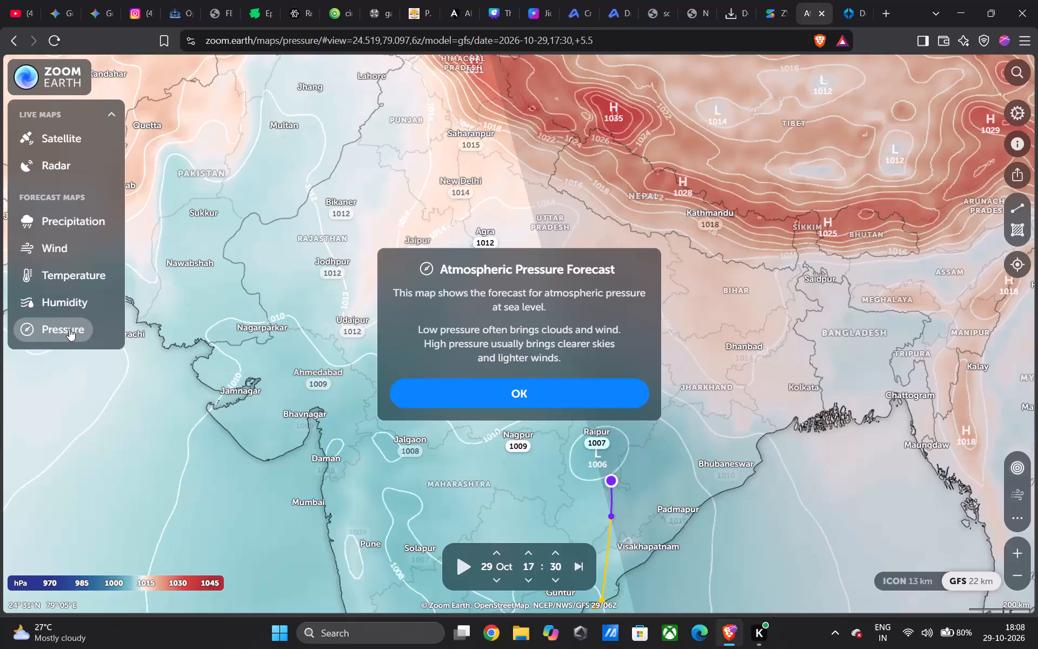
Dismiss the pressure forecast notice and examine atmospheric pressure across India, the Bay of Bengal, southern China and Central Asia.
click(514, 393)
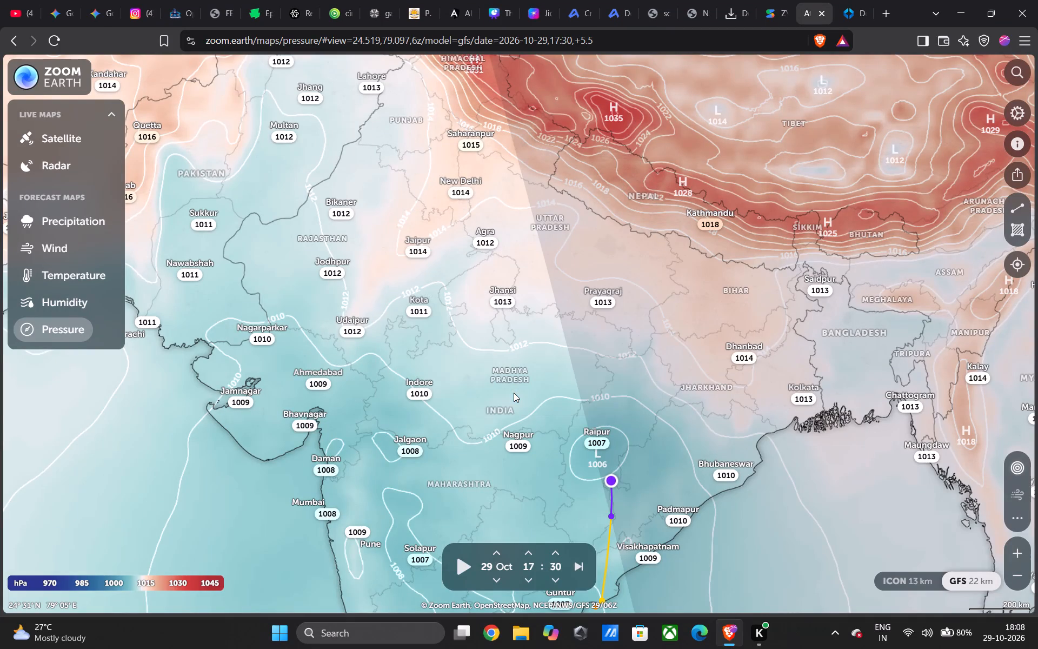
drag(647, 440, 445, 648)
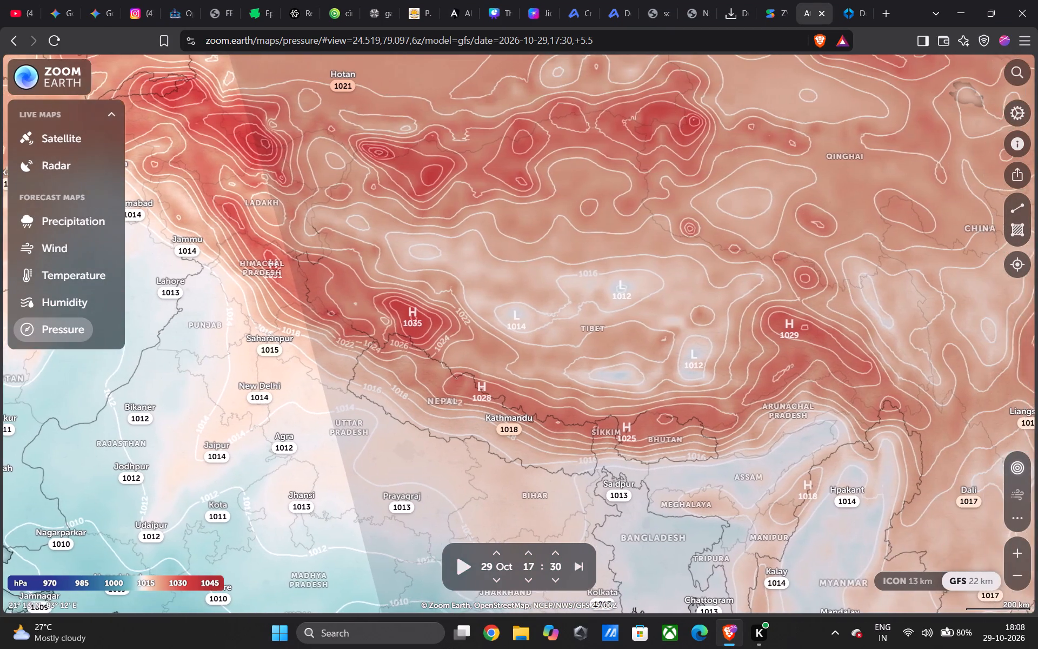
drag(445, 648, 744, 396)
drag(707, 334, 476, 143)
drag(775, 150, 571, 253)
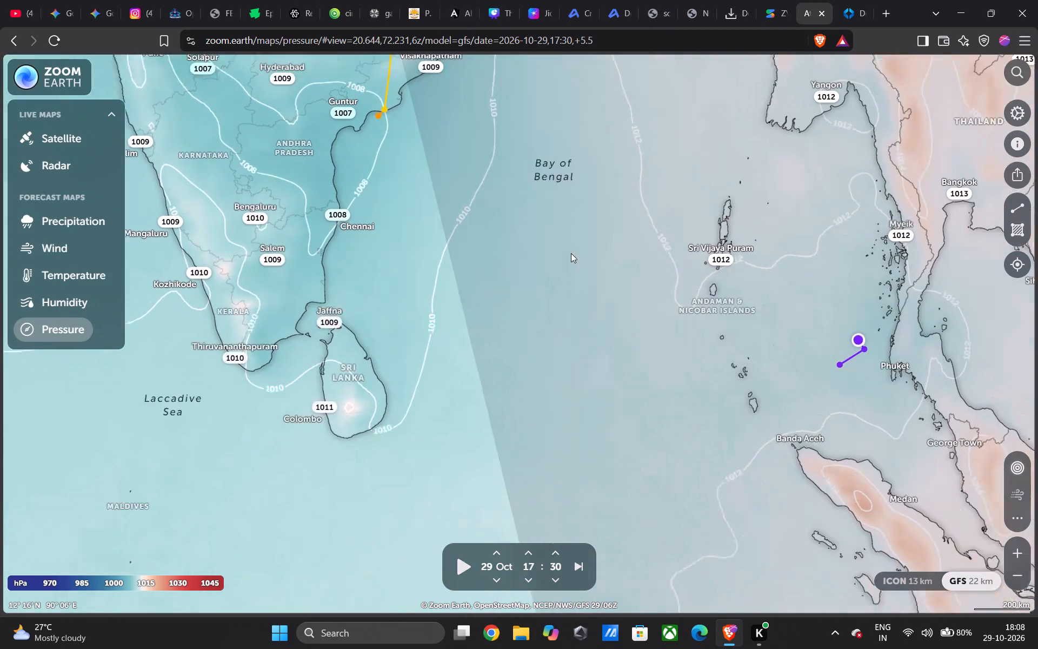
drag(571, 253, 375, 243)
drag(370, 403, 393, 552)
drag(538, 505, 490, 647)
drag(570, 516, 495, 647)
drag(316, 140, 493, 200)
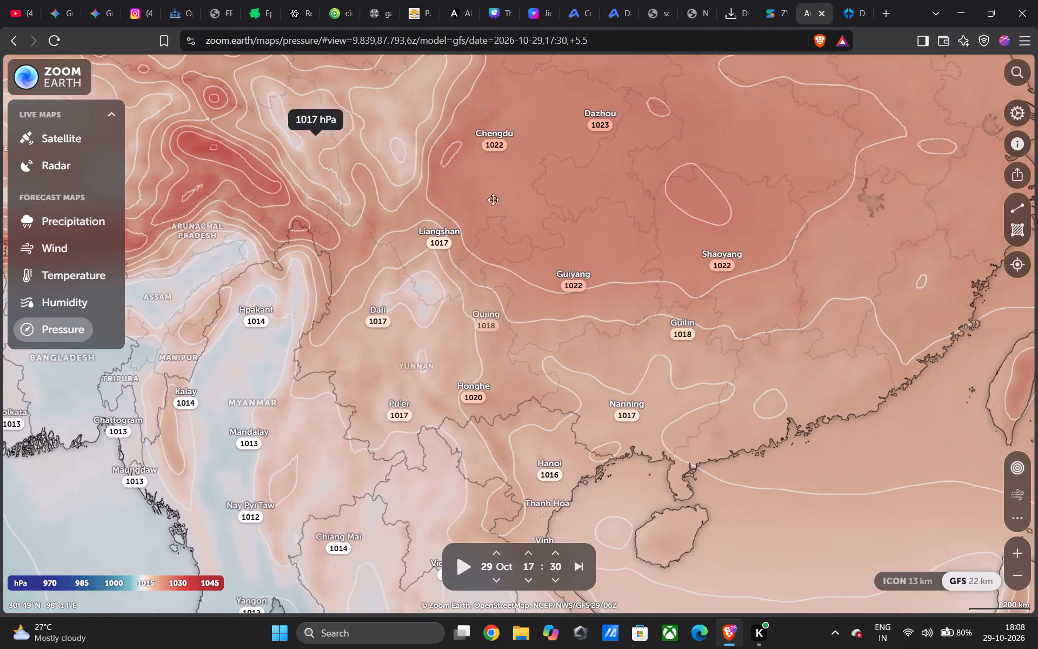
drag(493, 200, 1037, 280)
drag(845, 326, 216, 548)
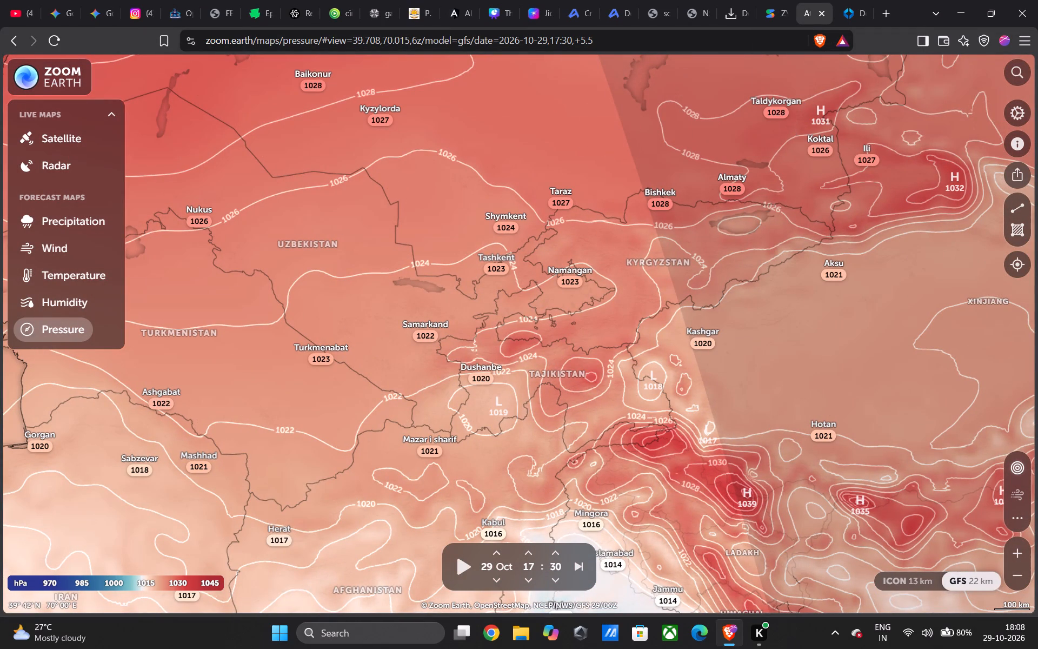
Switch to The Journey of Echo in Canva and add page 11 with the Orange and Black Bold Grunge Digital Marketing cover.
click(497, 21)
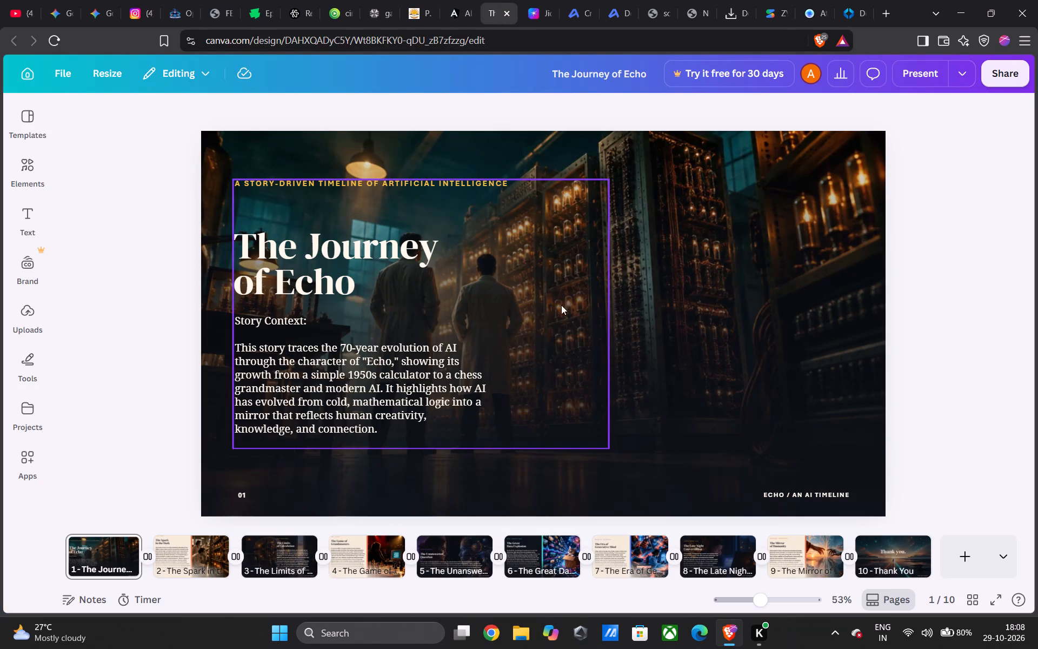
click(955, 553)
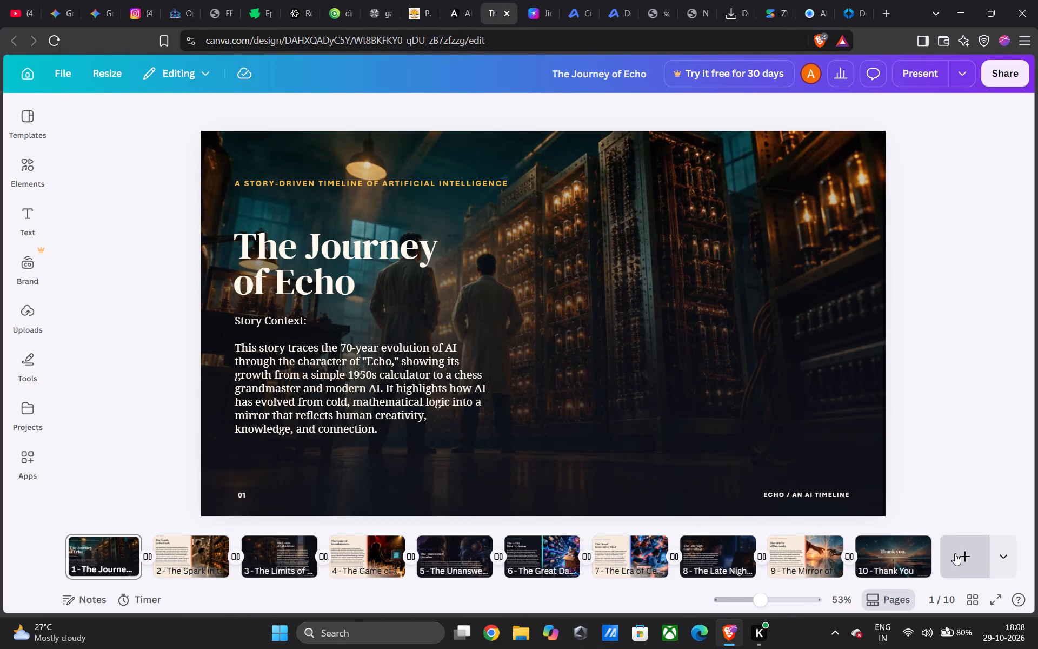
click(29, 127)
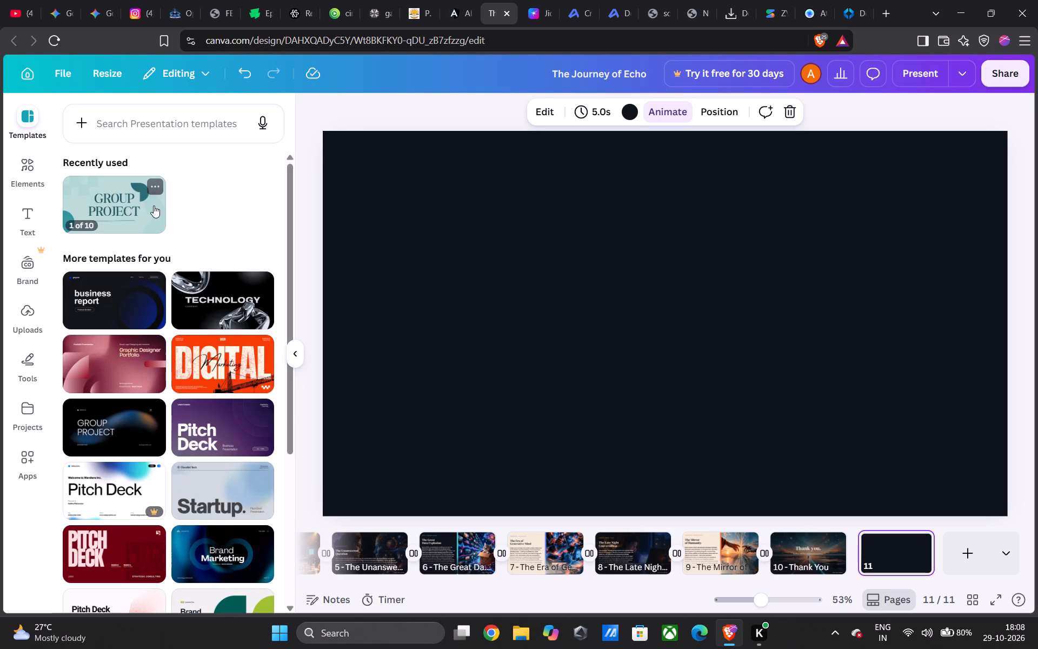
click(198, 350)
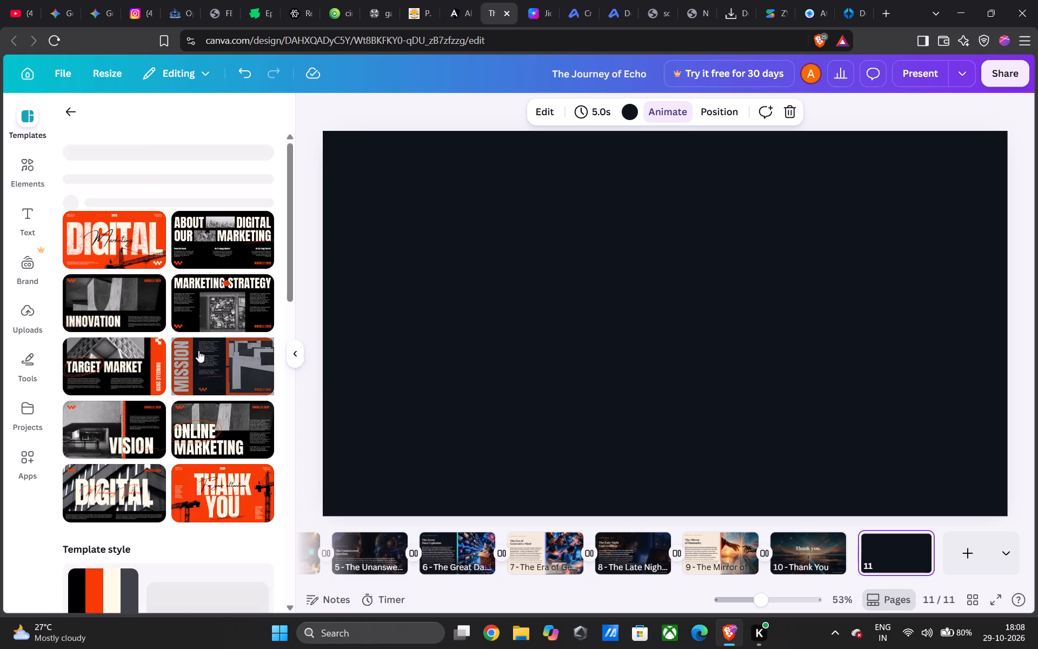
click(114, 286)
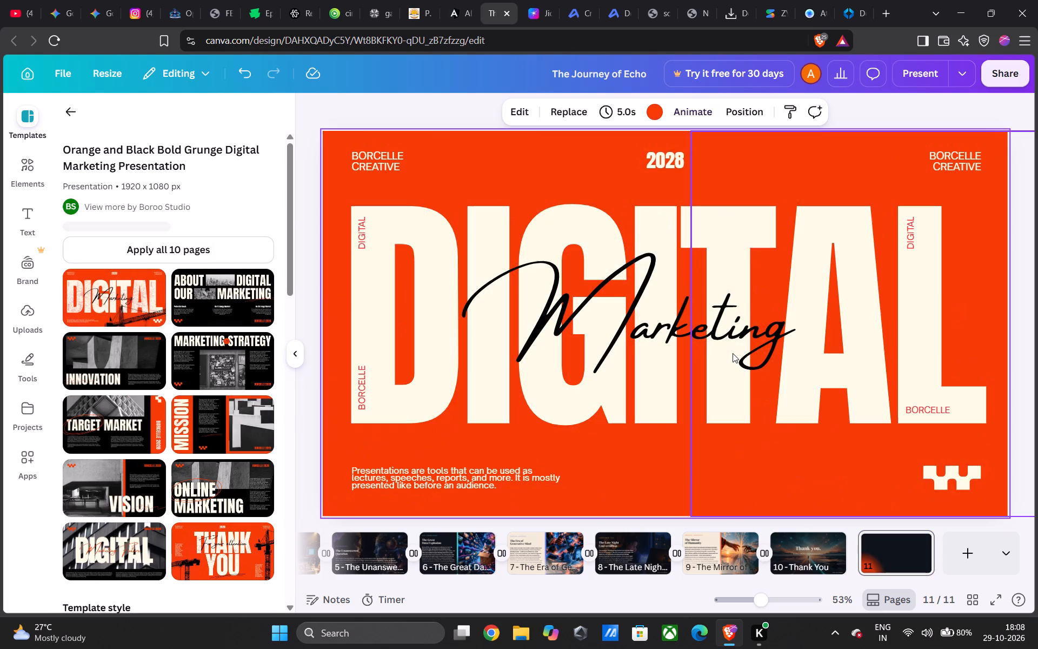
click(718, 473)
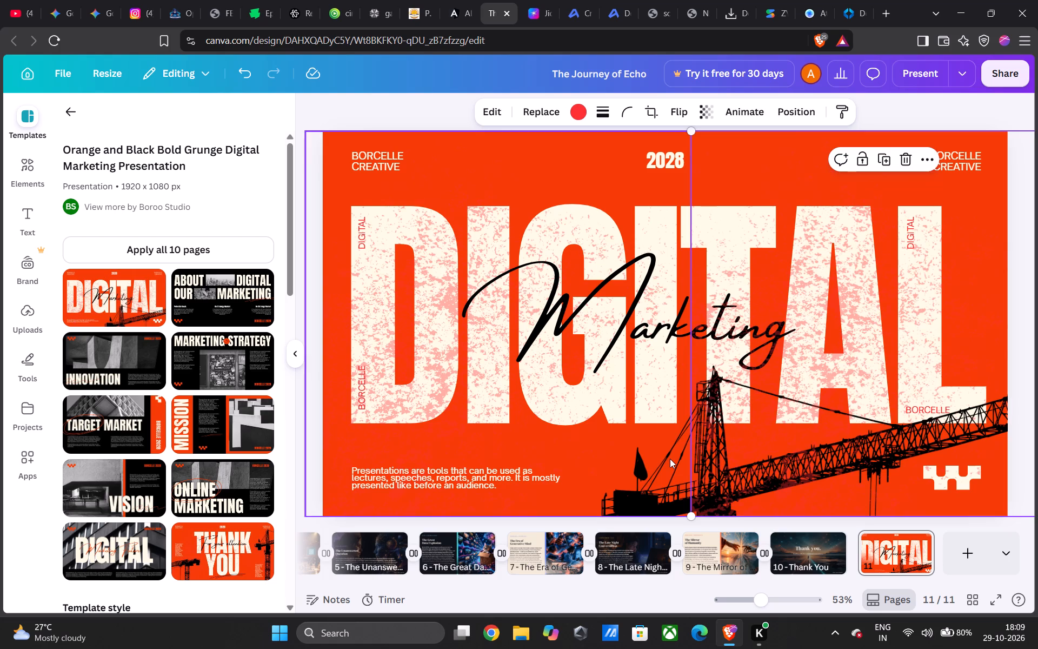
click(670, 459)
click(737, 449)
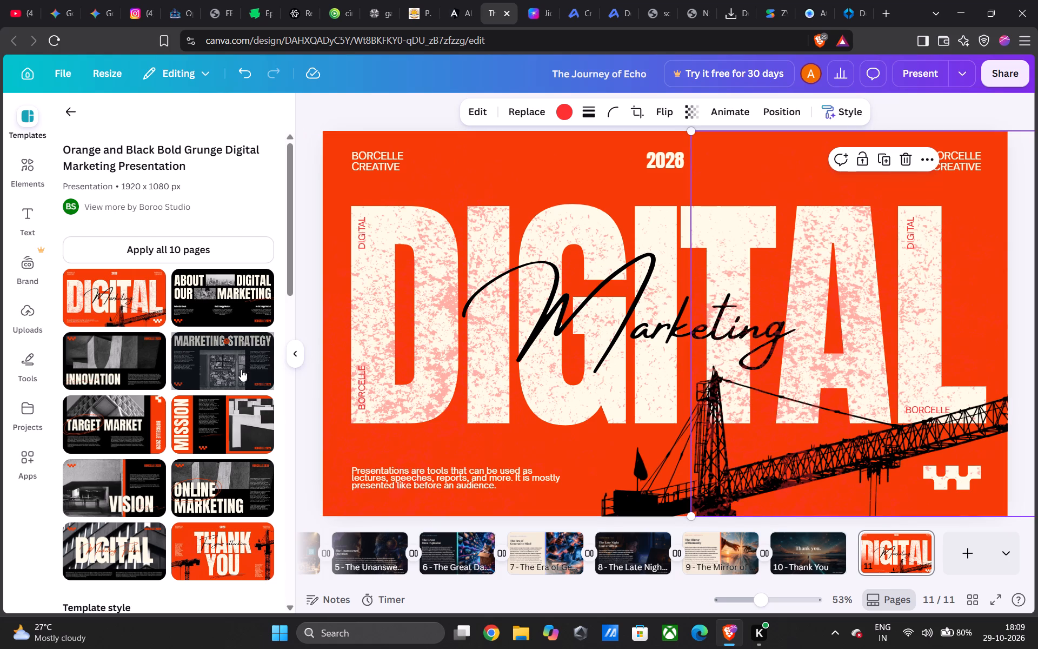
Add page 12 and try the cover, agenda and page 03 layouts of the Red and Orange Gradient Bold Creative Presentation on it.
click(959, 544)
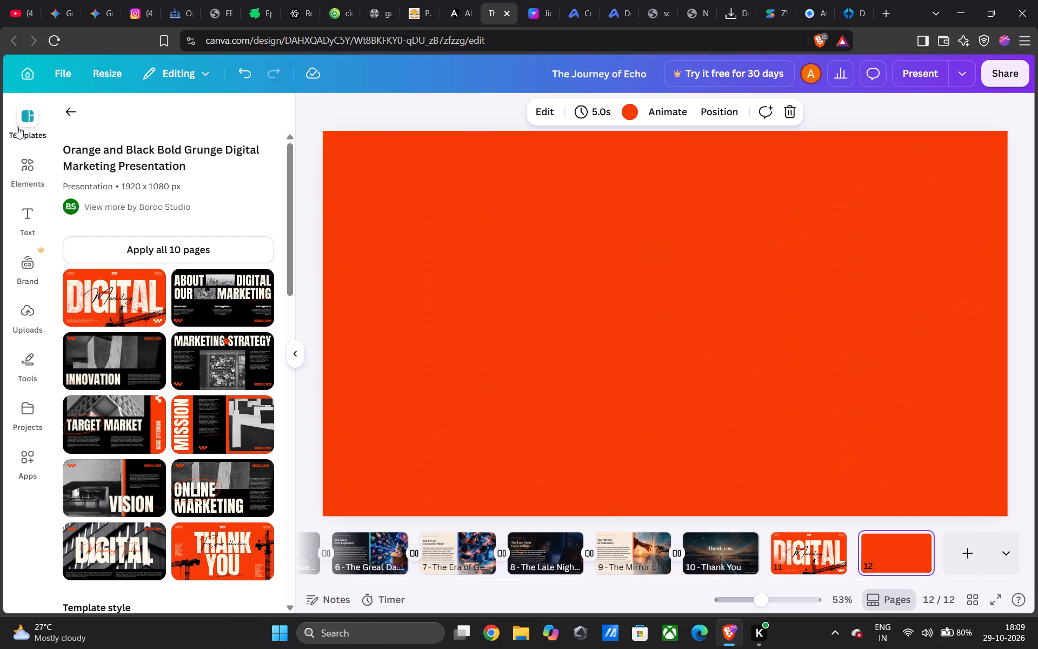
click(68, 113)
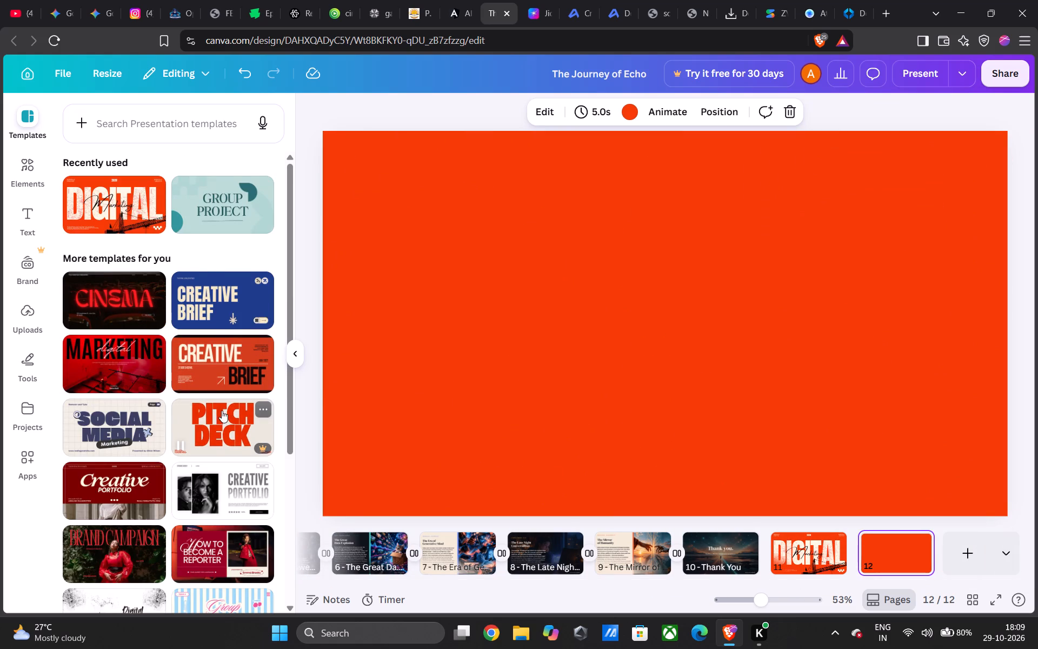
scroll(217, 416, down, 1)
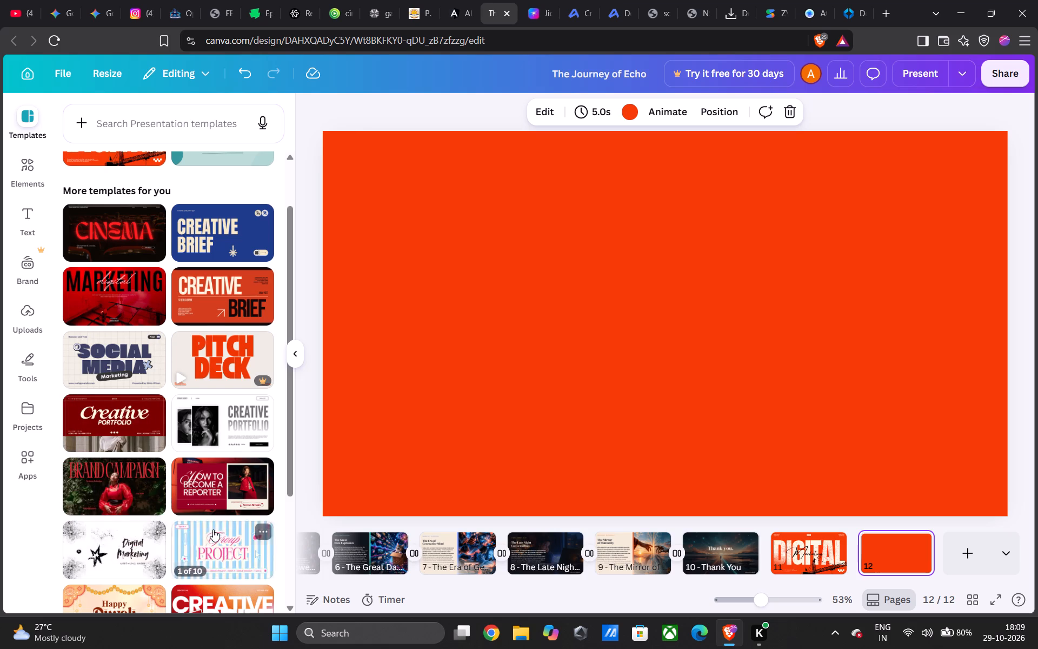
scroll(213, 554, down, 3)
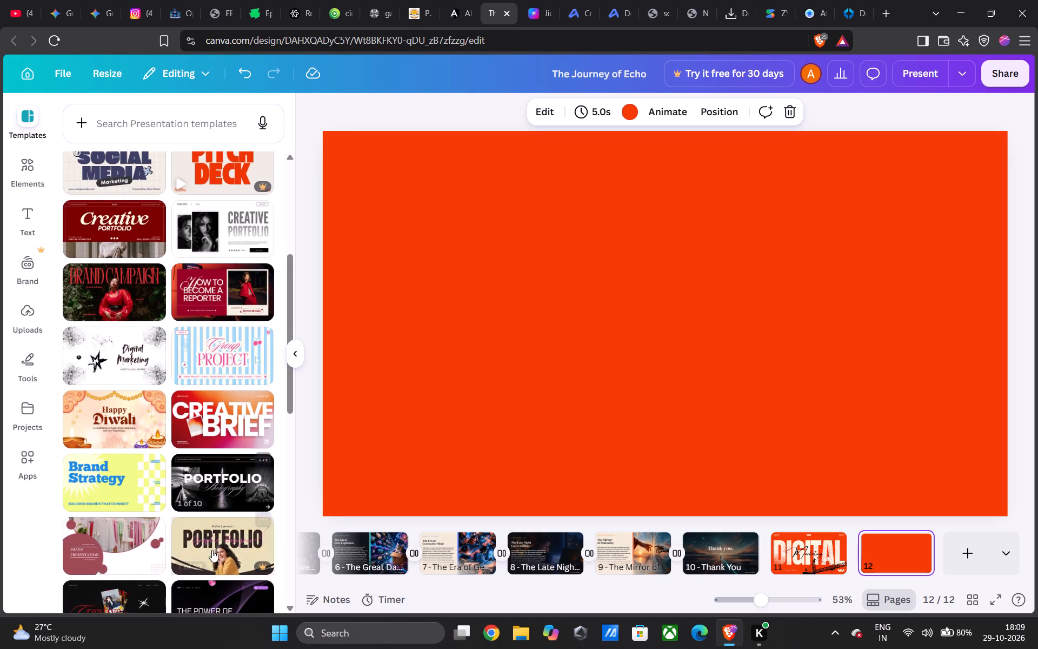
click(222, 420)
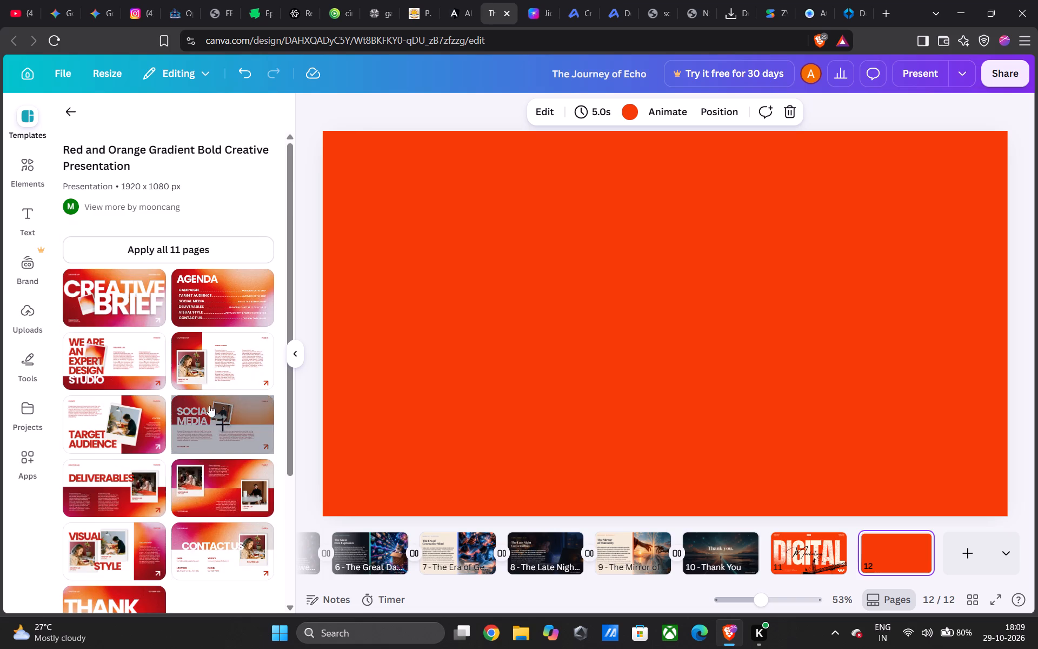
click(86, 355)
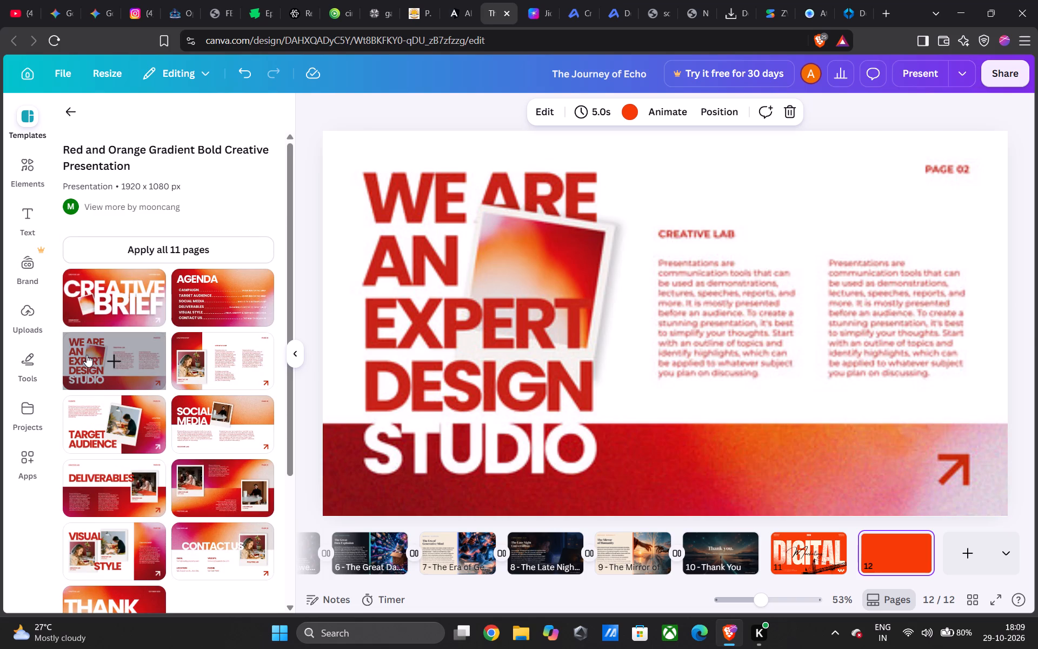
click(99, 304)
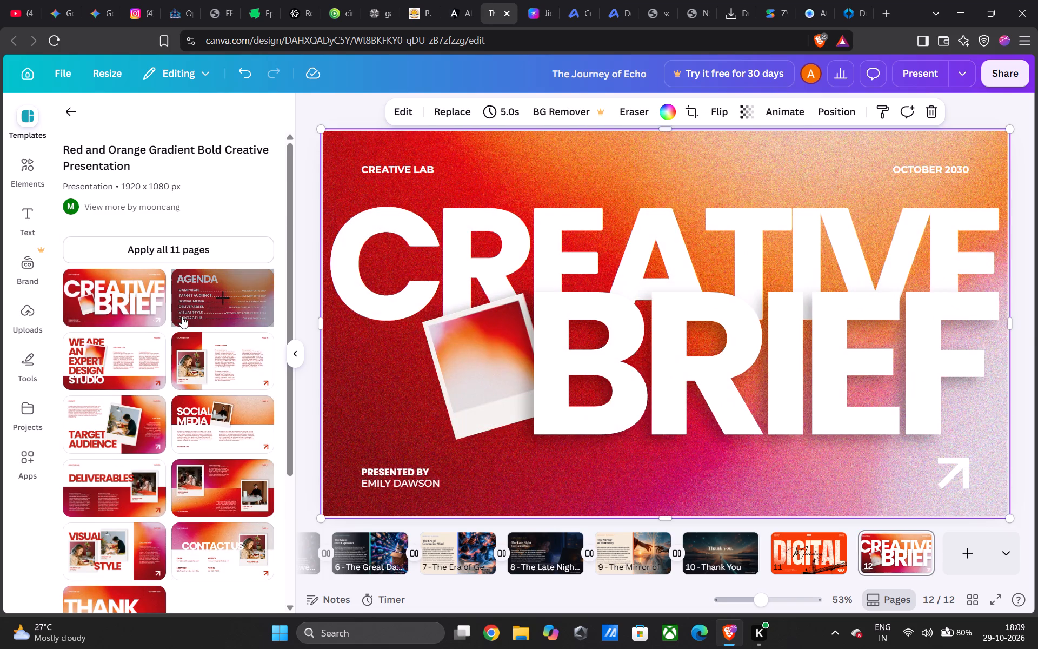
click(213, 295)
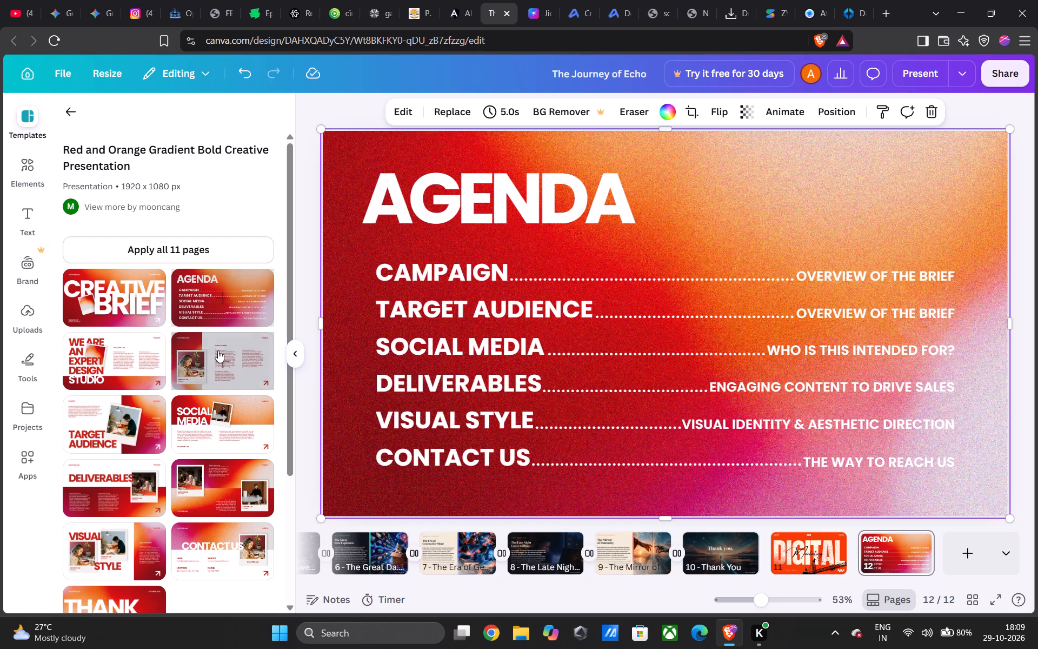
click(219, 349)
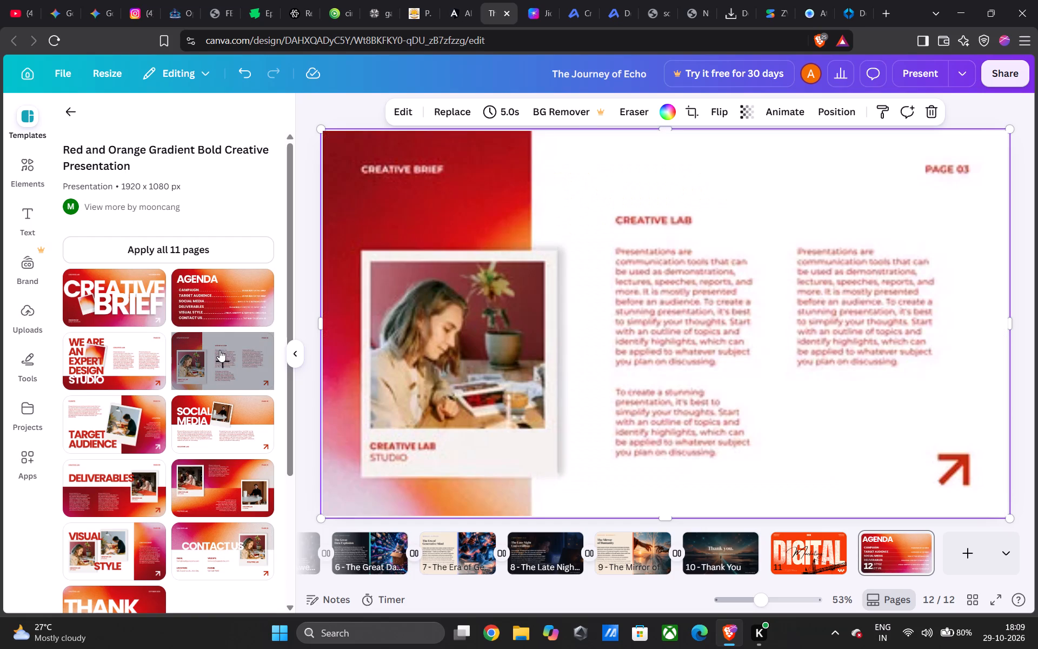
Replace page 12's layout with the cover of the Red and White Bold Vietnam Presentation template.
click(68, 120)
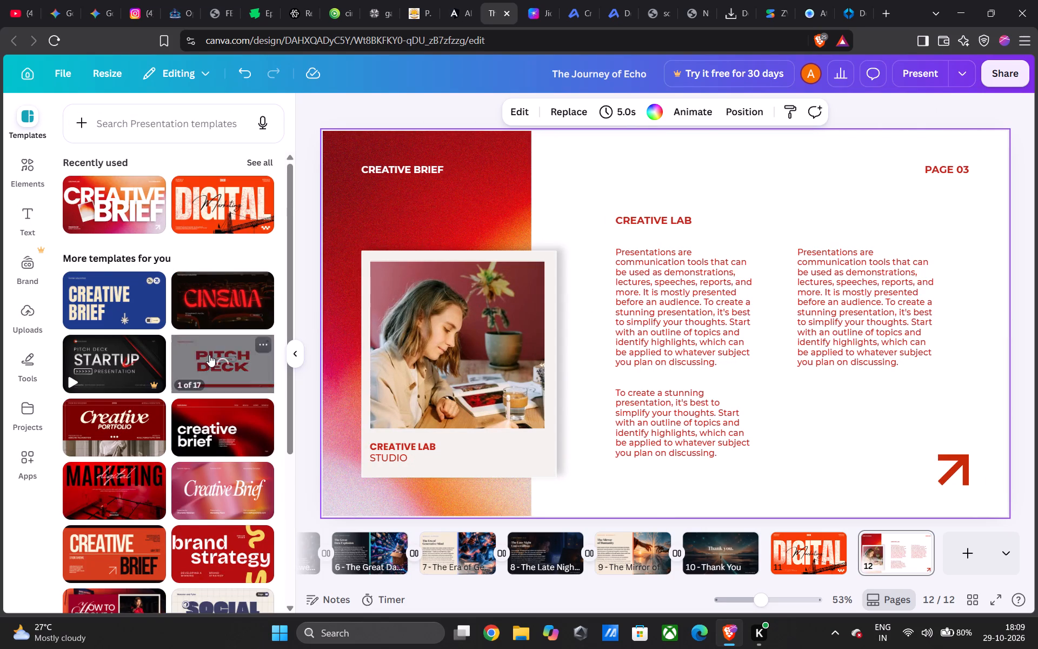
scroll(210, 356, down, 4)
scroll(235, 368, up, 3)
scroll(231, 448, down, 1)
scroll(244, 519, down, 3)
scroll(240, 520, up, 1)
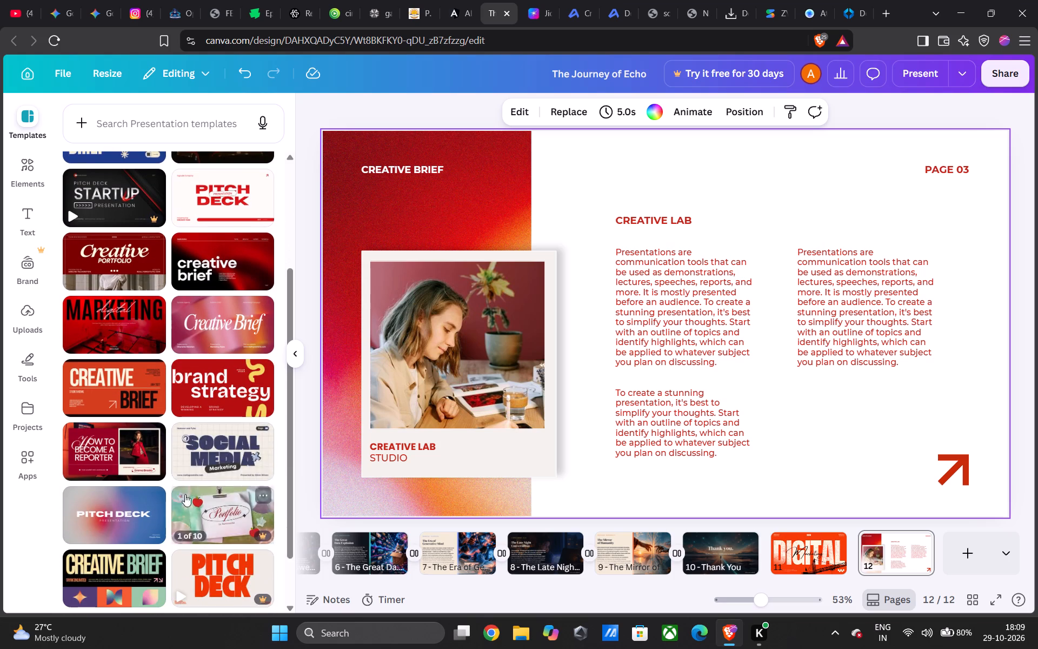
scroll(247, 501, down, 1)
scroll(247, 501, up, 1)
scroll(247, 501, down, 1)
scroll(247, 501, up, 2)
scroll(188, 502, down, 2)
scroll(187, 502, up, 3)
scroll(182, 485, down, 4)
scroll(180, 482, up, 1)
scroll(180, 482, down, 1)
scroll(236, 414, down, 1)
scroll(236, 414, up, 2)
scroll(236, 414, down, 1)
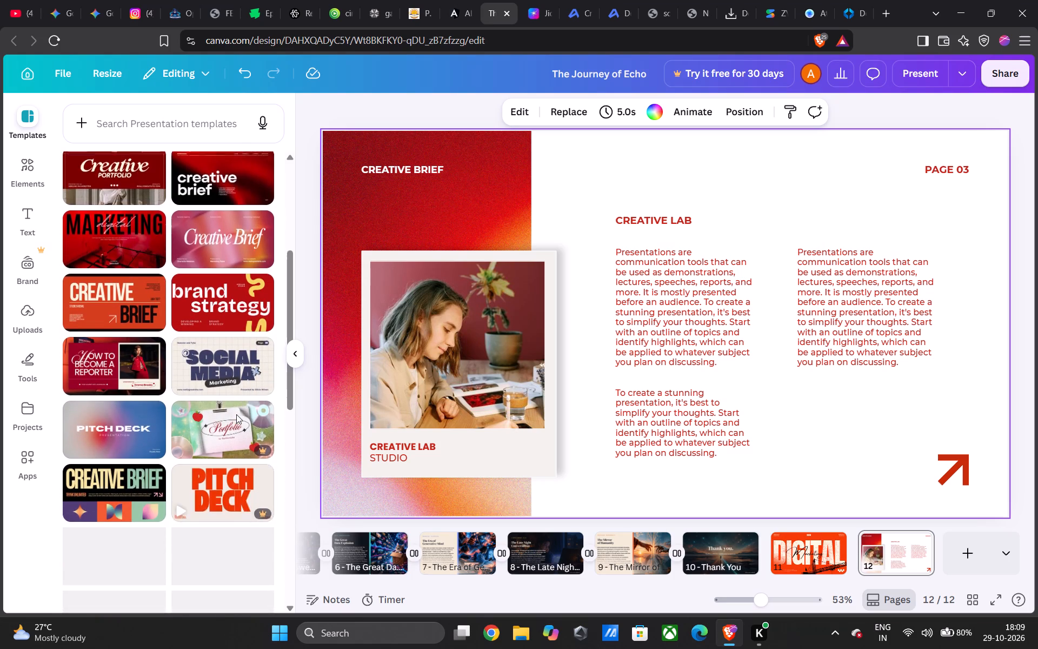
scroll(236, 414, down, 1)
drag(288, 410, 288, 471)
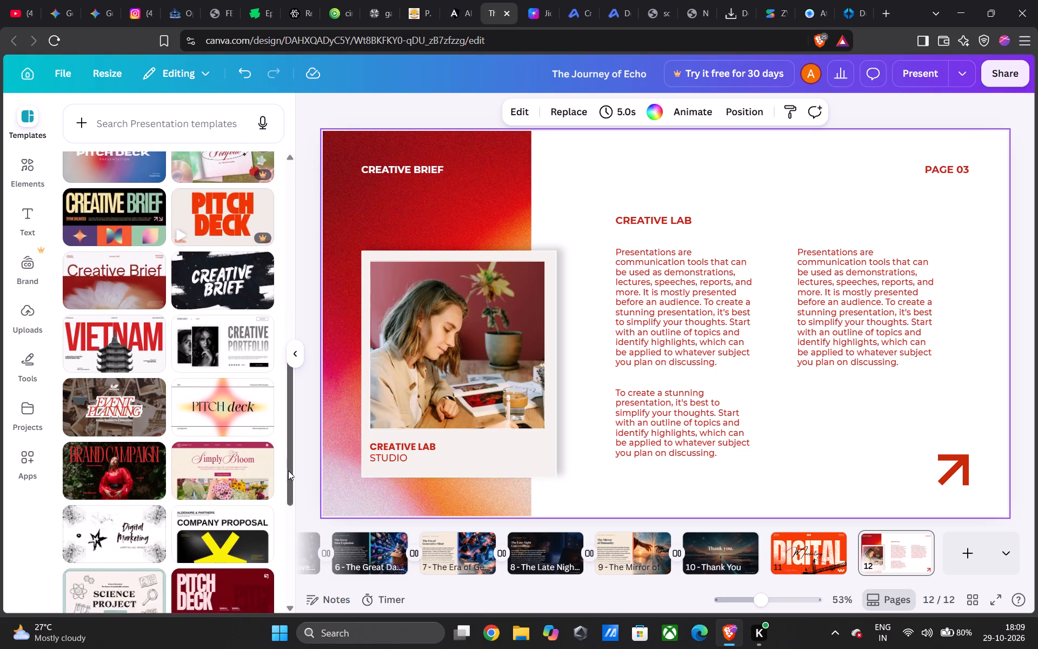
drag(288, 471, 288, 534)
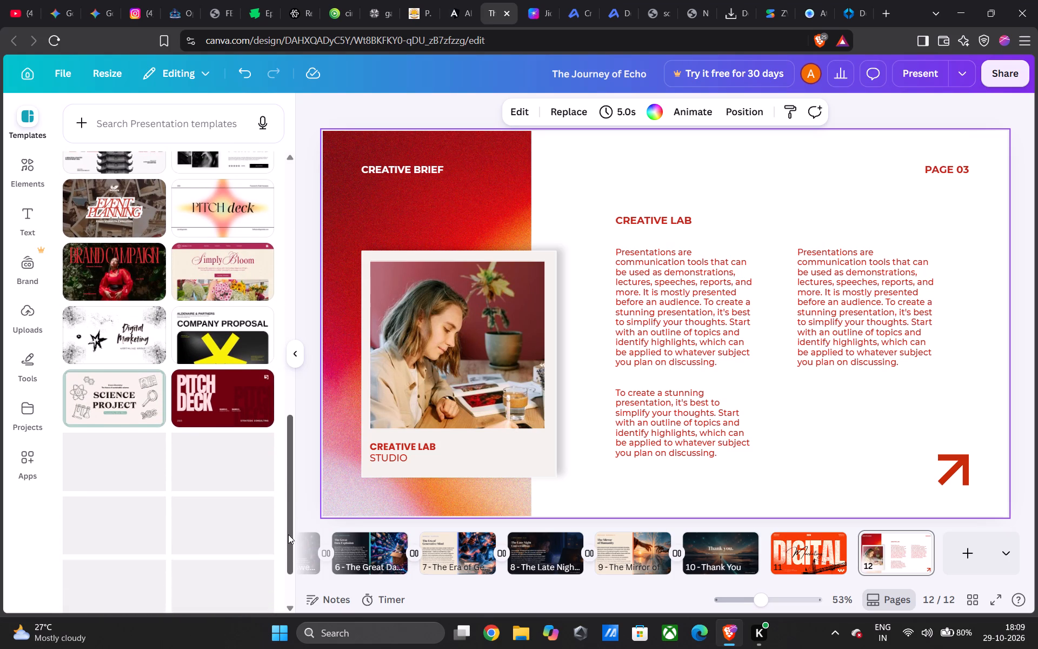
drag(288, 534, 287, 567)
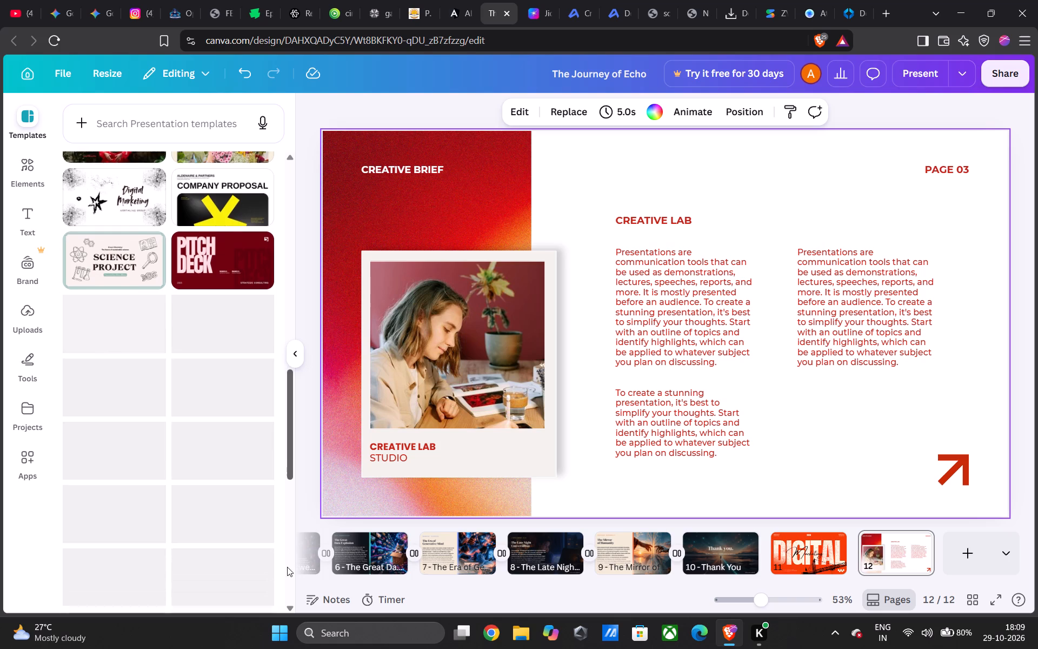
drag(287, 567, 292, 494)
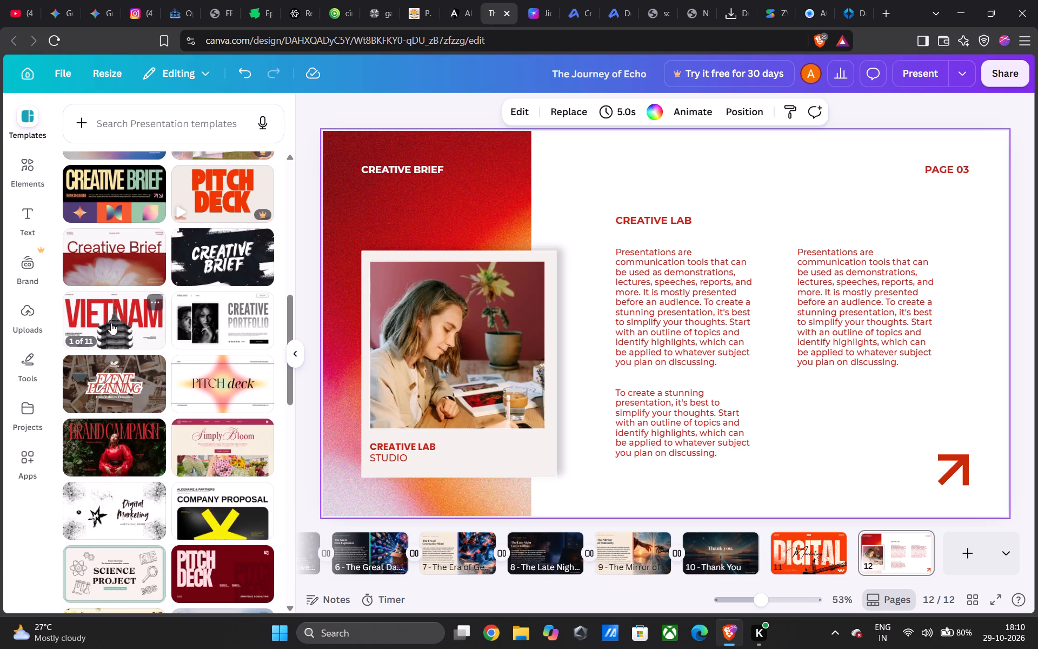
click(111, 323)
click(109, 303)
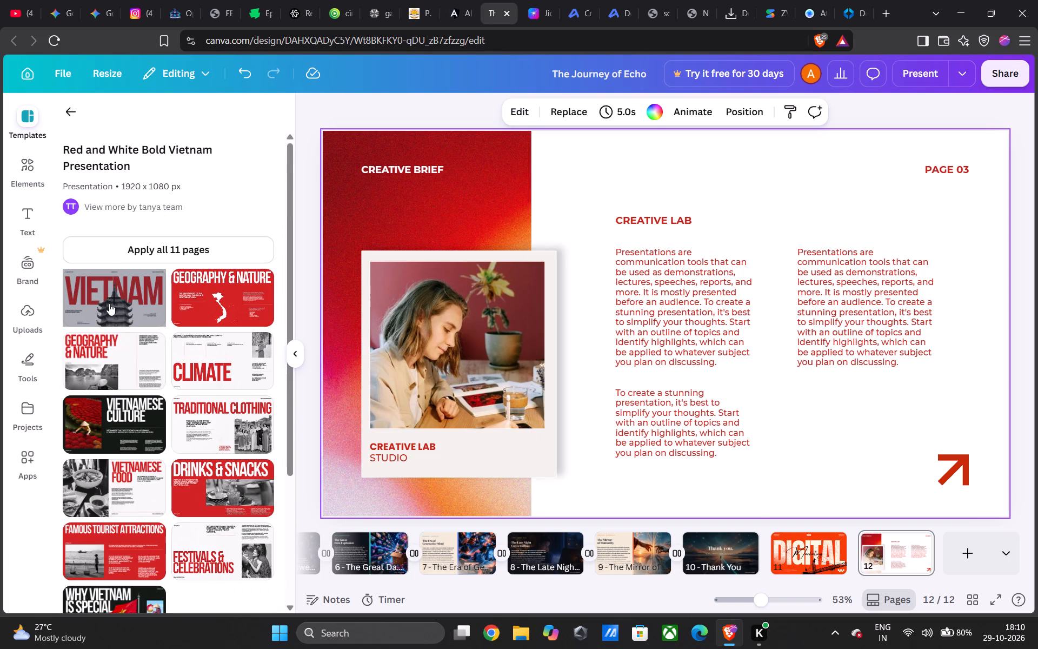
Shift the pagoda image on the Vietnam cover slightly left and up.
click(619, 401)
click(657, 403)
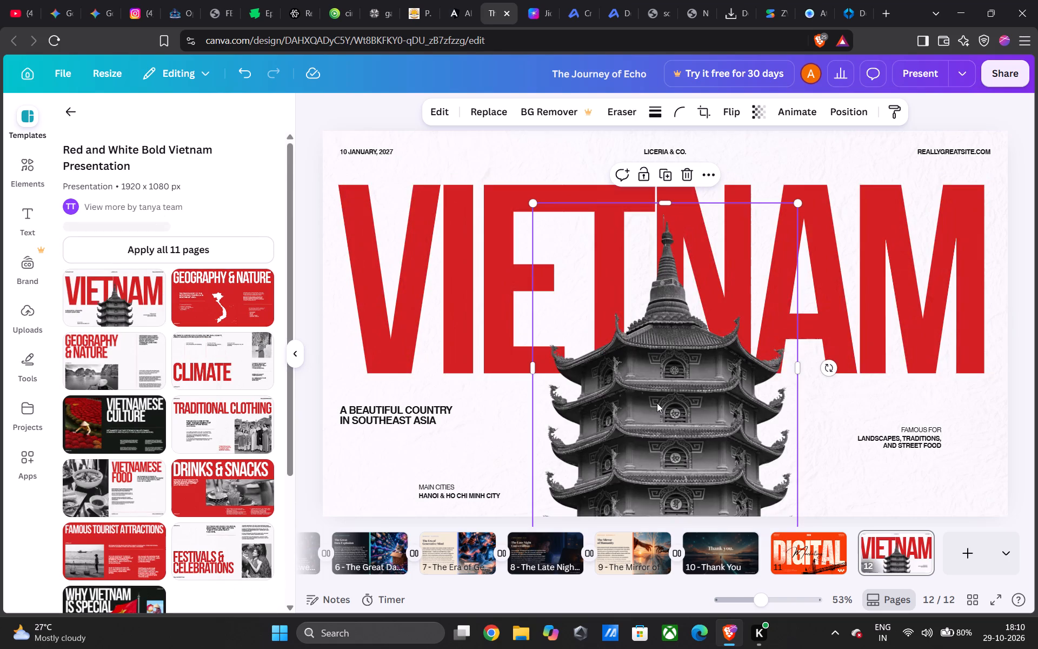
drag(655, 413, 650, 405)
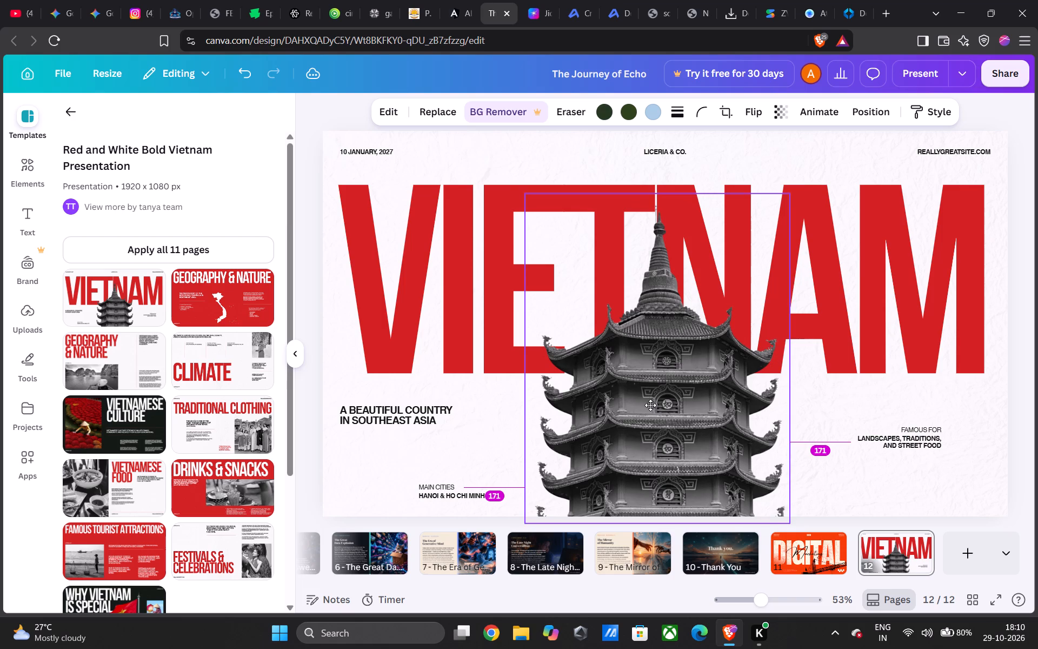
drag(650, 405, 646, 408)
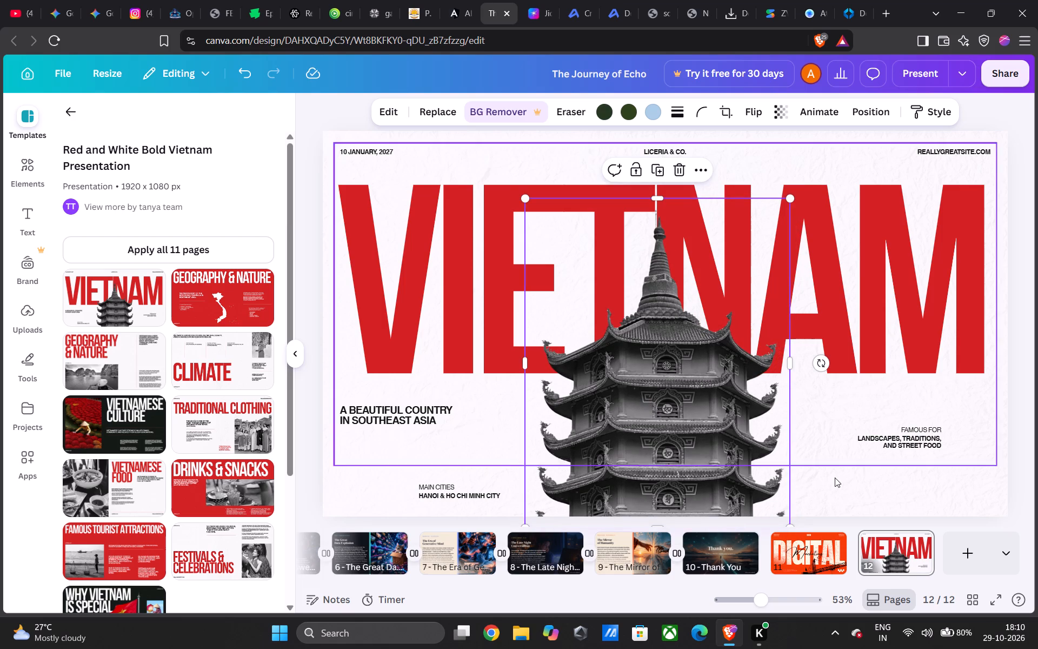
Add a blank page at the end of the presentation.
click(961, 552)
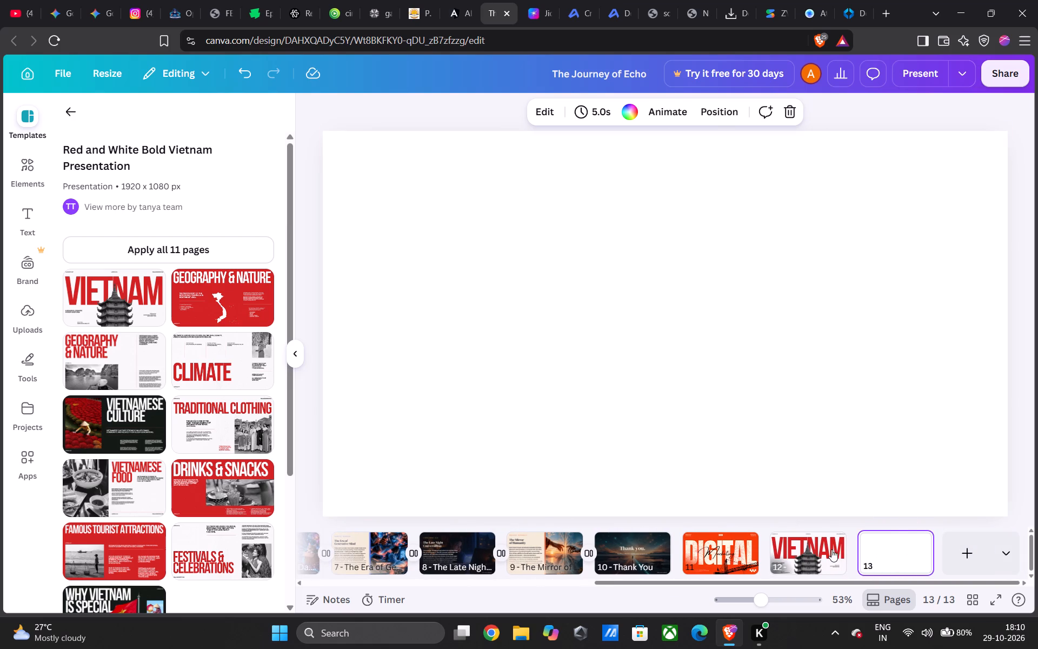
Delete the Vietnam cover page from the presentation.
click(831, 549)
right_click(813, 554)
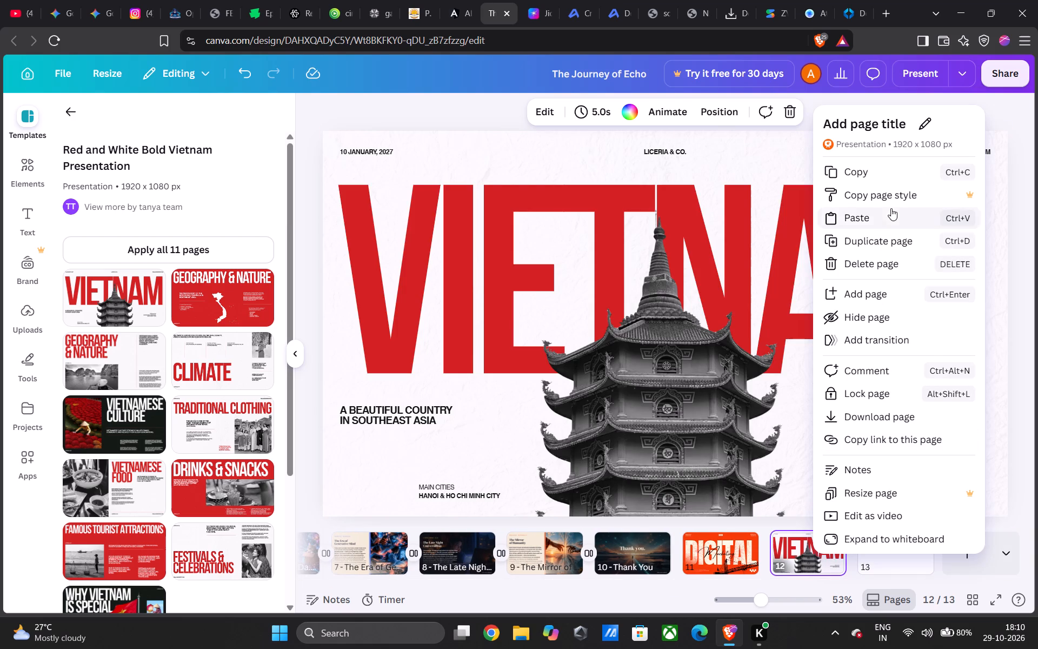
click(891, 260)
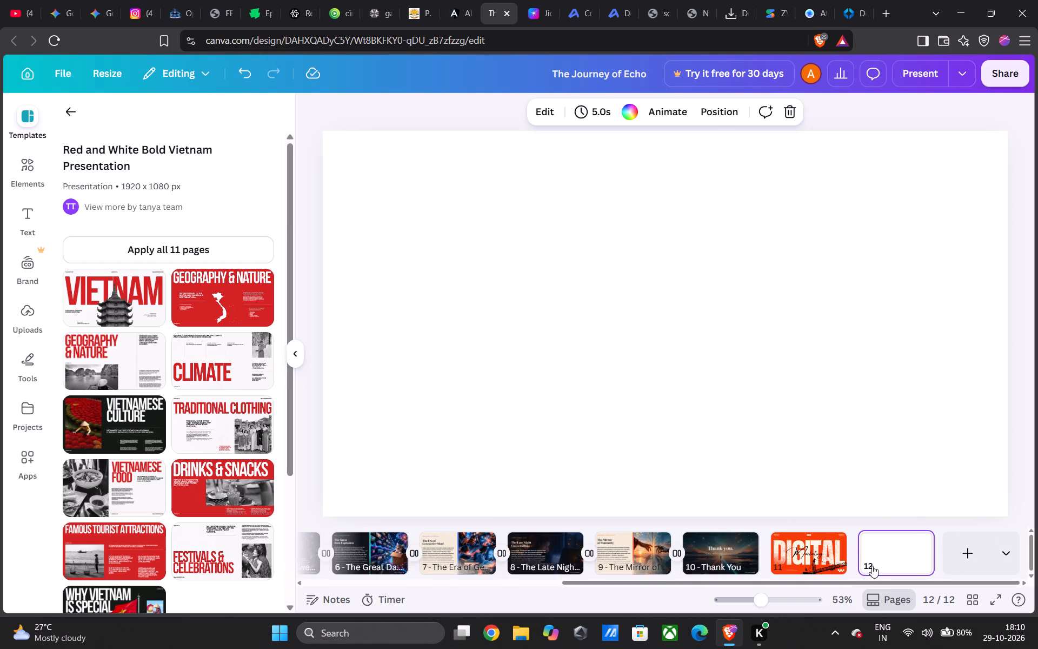
Apply the VIETNAM cover layout of the Red and White Bold Vietnam Presentation template to blank page 12.
click(117, 304)
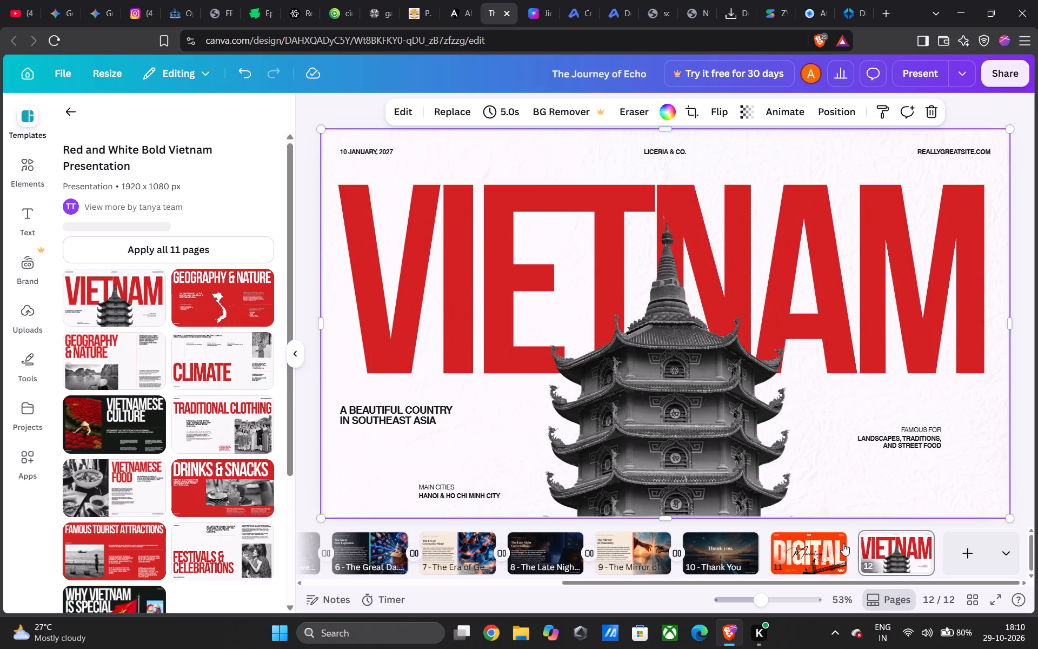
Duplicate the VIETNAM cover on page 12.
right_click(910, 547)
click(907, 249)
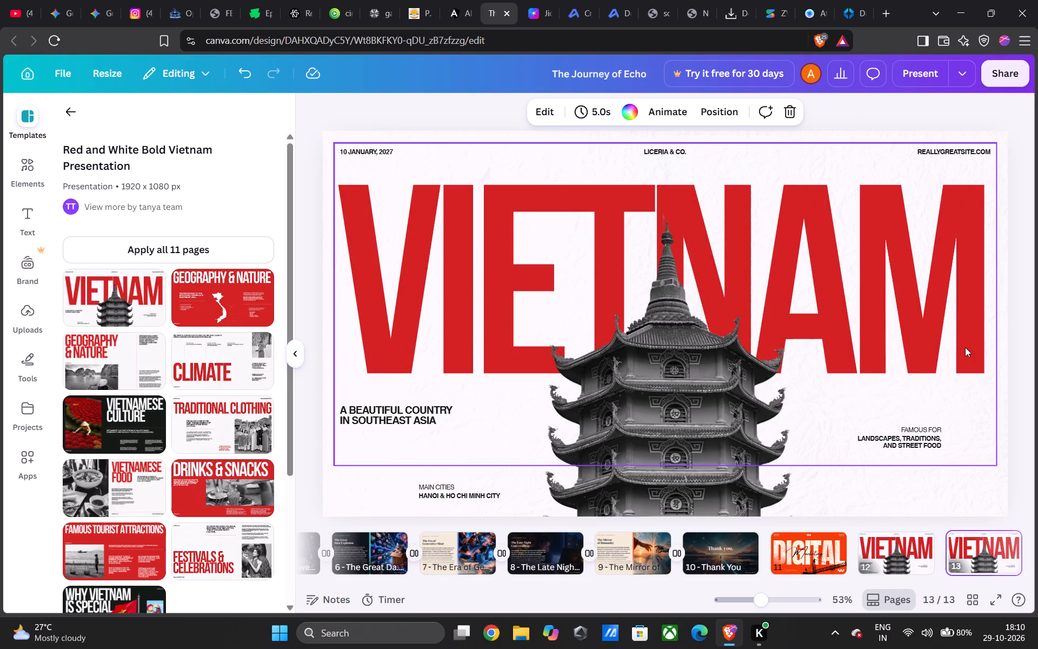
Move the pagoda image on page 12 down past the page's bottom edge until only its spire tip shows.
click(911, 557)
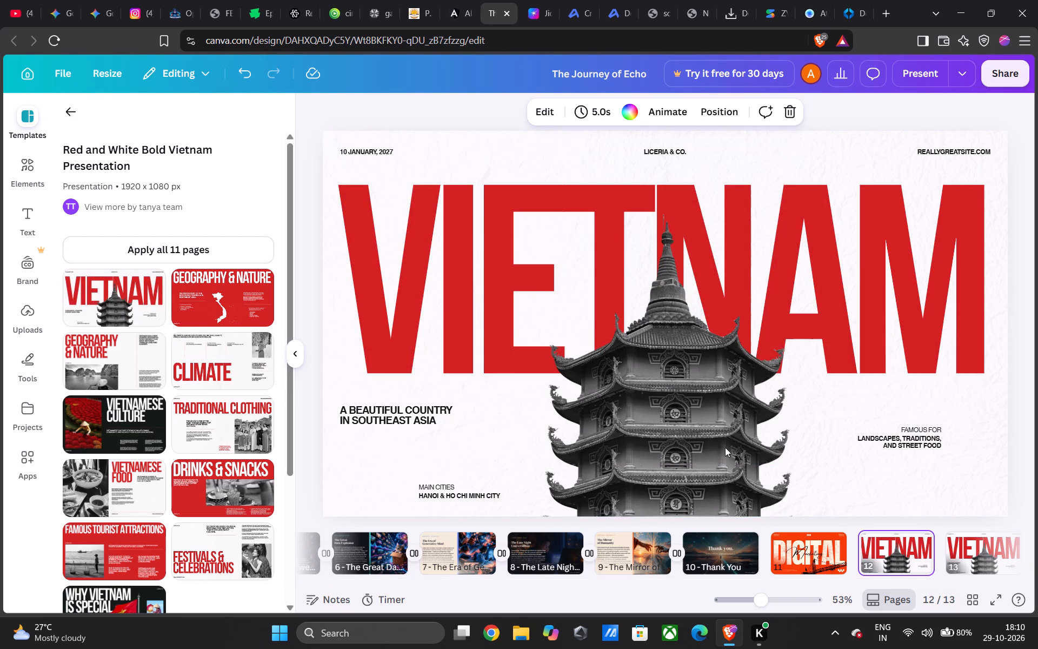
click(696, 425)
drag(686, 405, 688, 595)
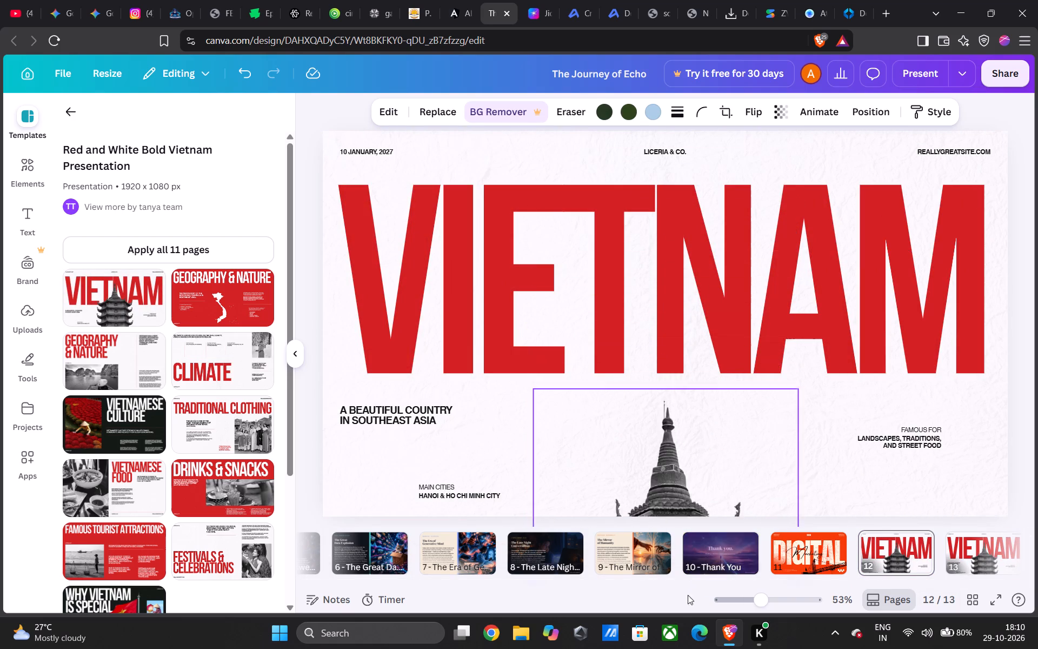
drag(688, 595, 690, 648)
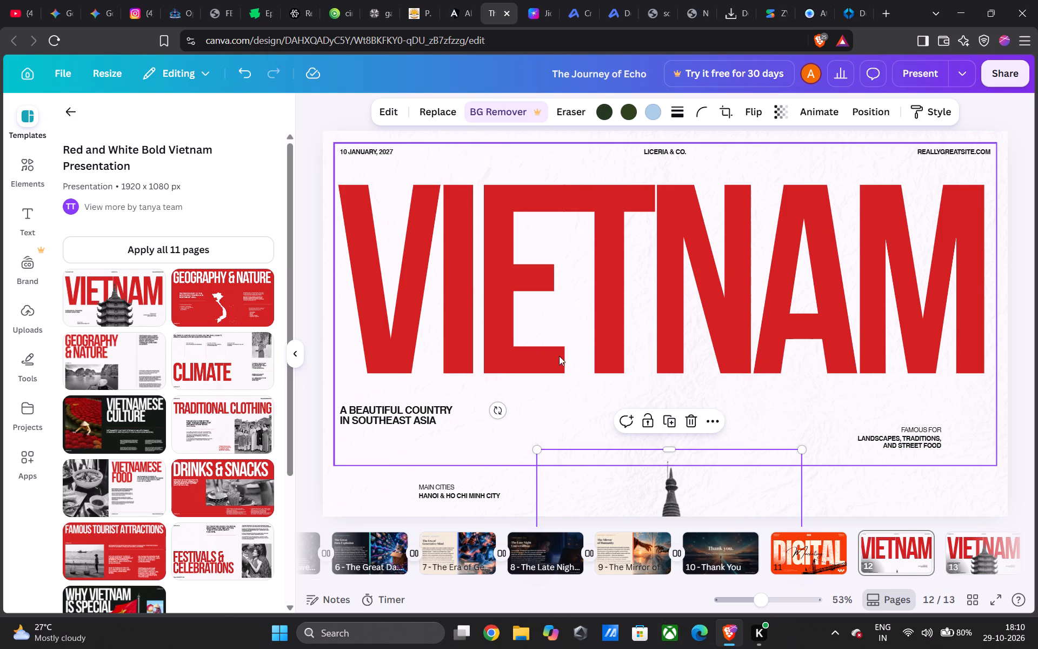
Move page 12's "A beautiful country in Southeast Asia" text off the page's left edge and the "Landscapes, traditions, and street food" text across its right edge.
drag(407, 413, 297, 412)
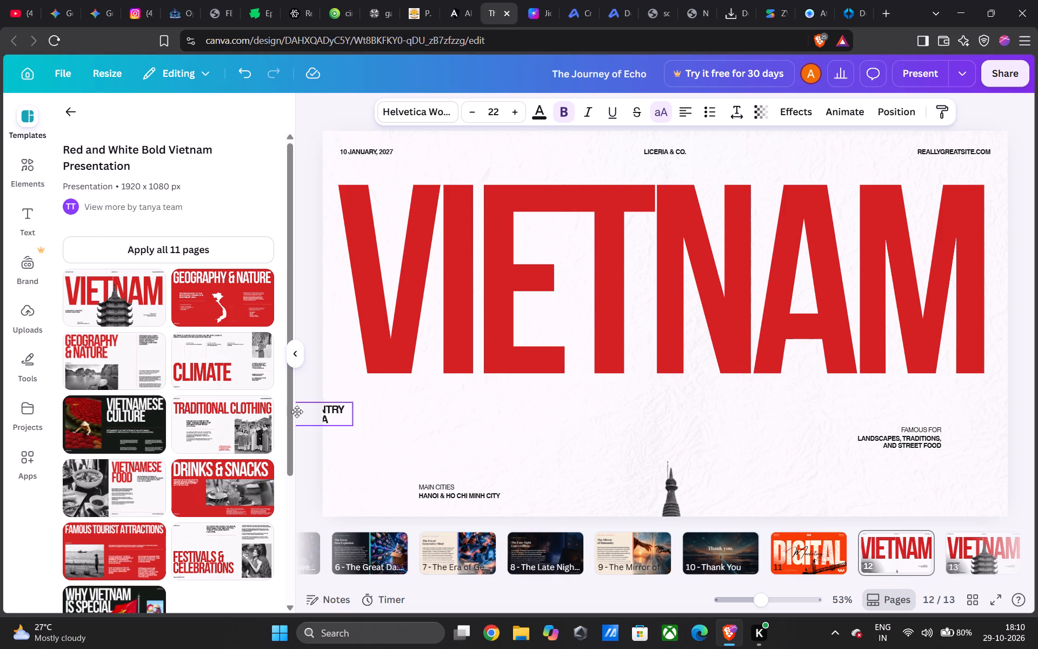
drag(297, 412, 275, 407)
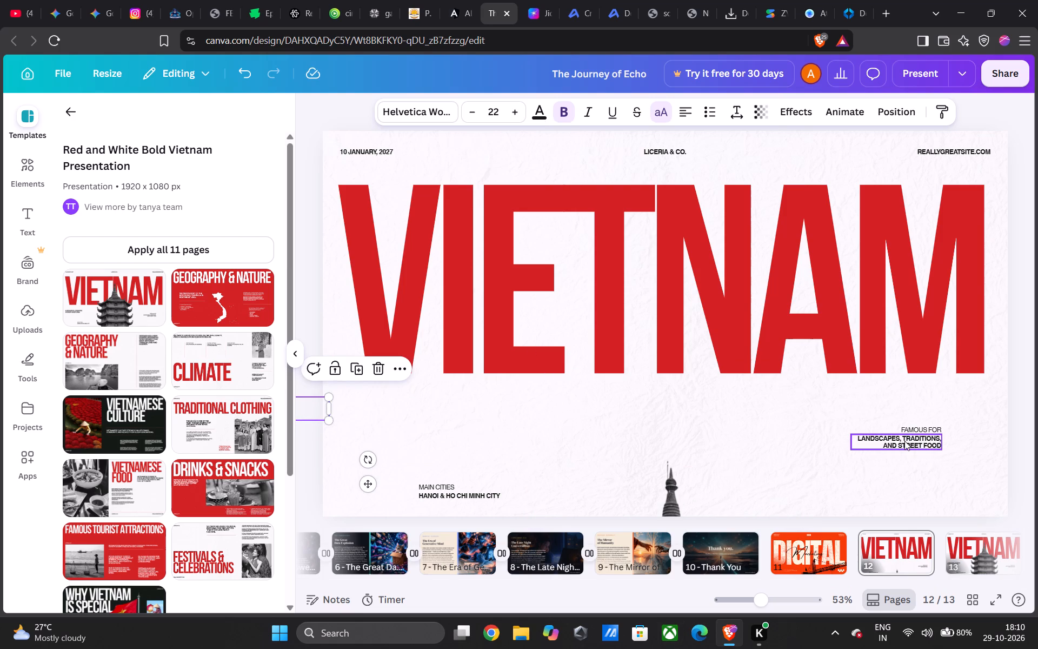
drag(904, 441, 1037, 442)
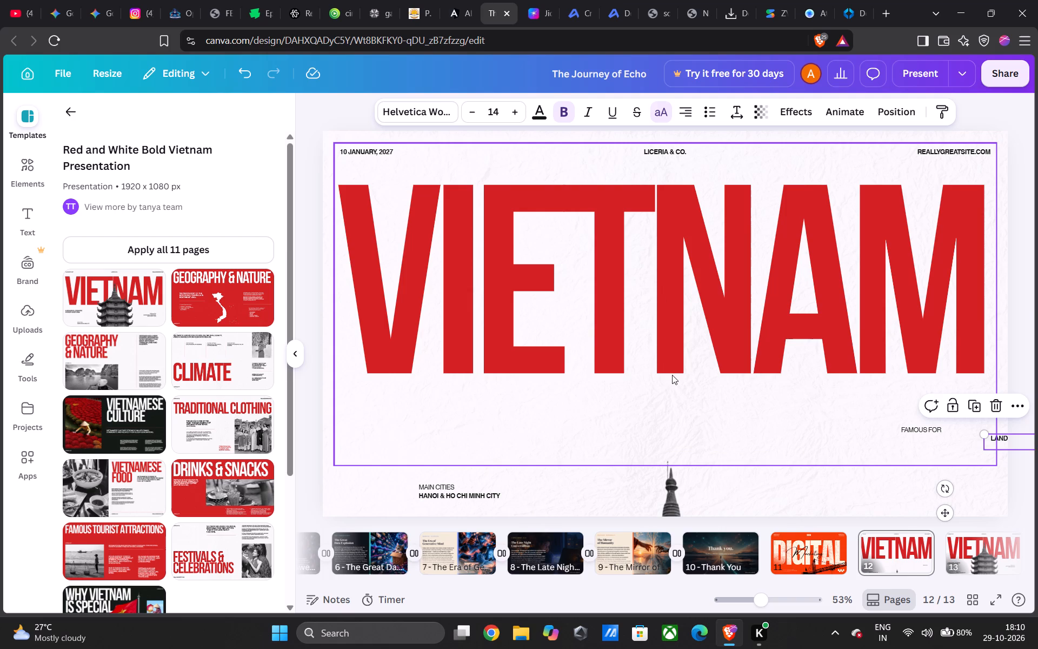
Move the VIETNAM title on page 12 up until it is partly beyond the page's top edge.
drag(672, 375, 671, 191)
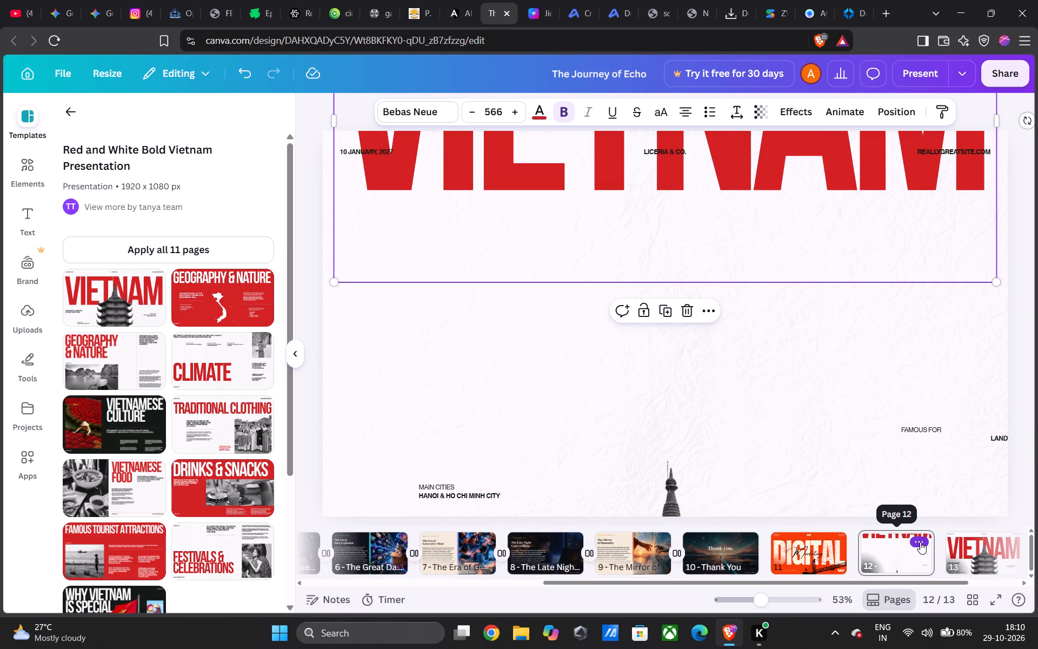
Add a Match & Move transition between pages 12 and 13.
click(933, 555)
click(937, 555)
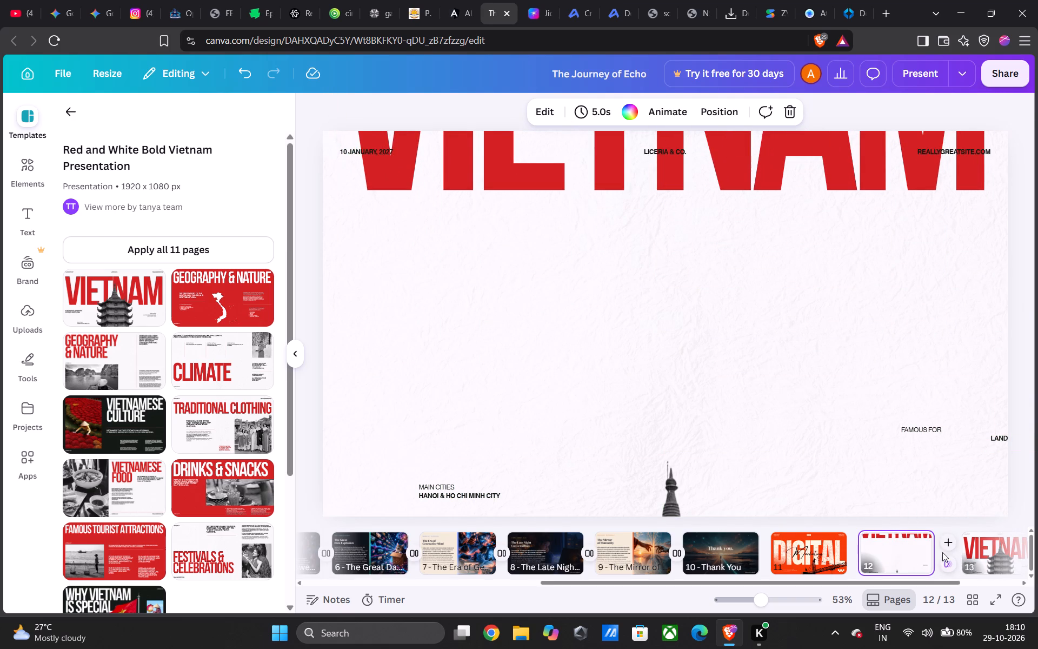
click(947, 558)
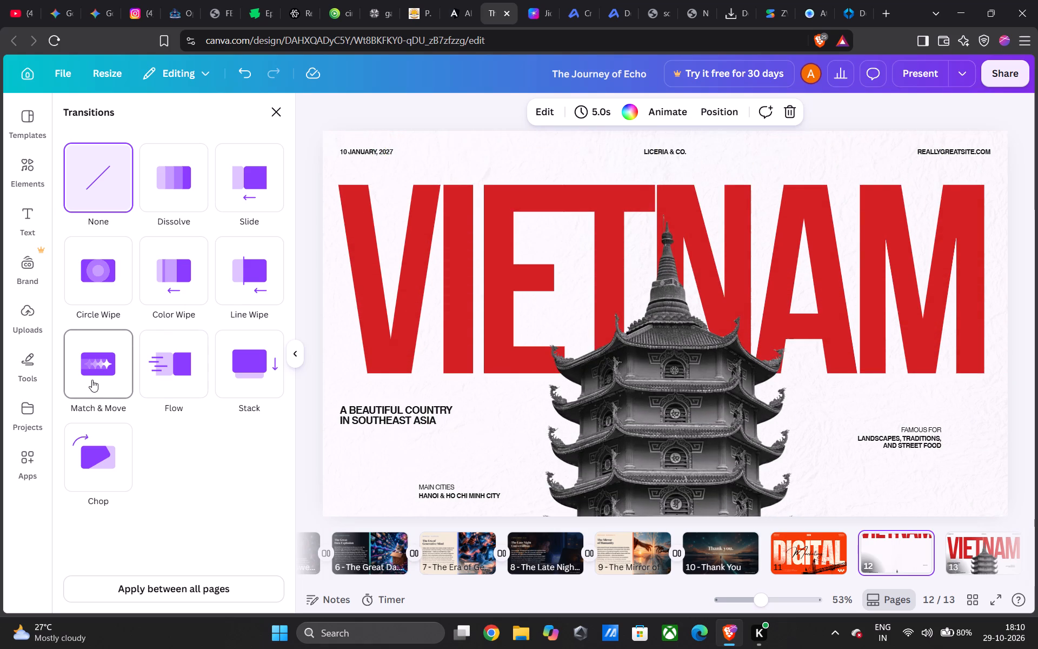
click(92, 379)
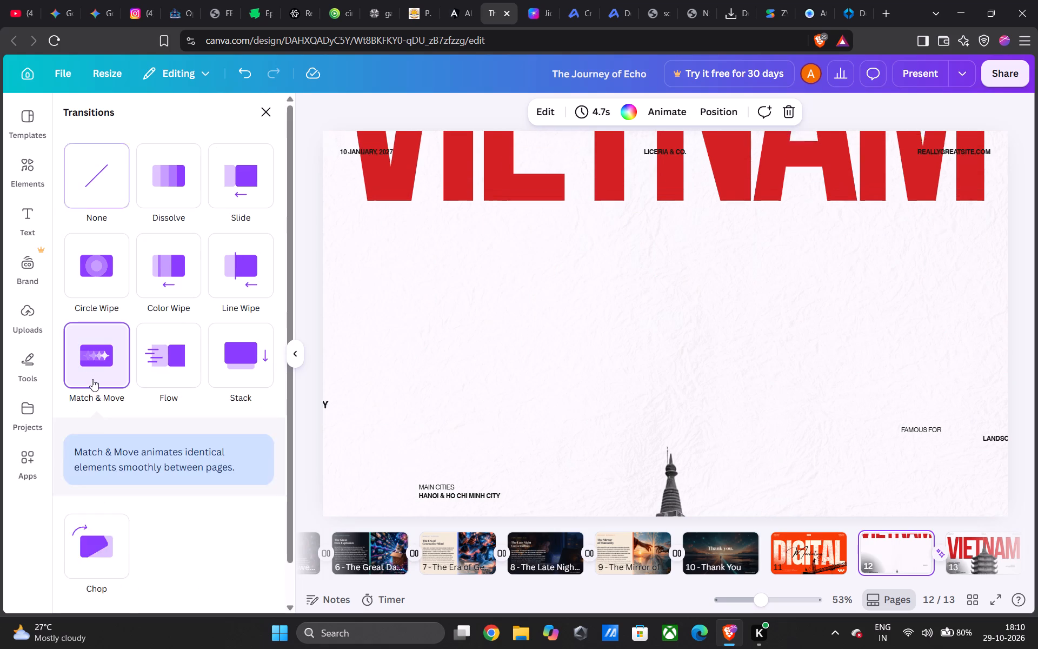
Present the slides full screen from page 12 to preview the transition into page 13, and return to the editor.
click(882, 556)
click(806, 554)
click(867, 559)
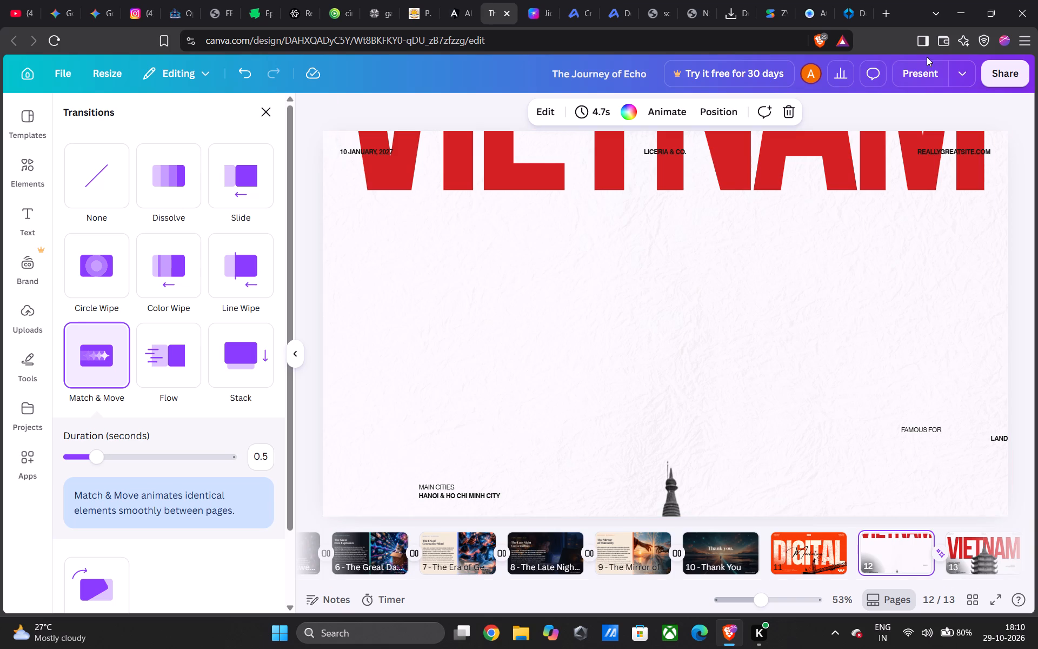
click(922, 74)
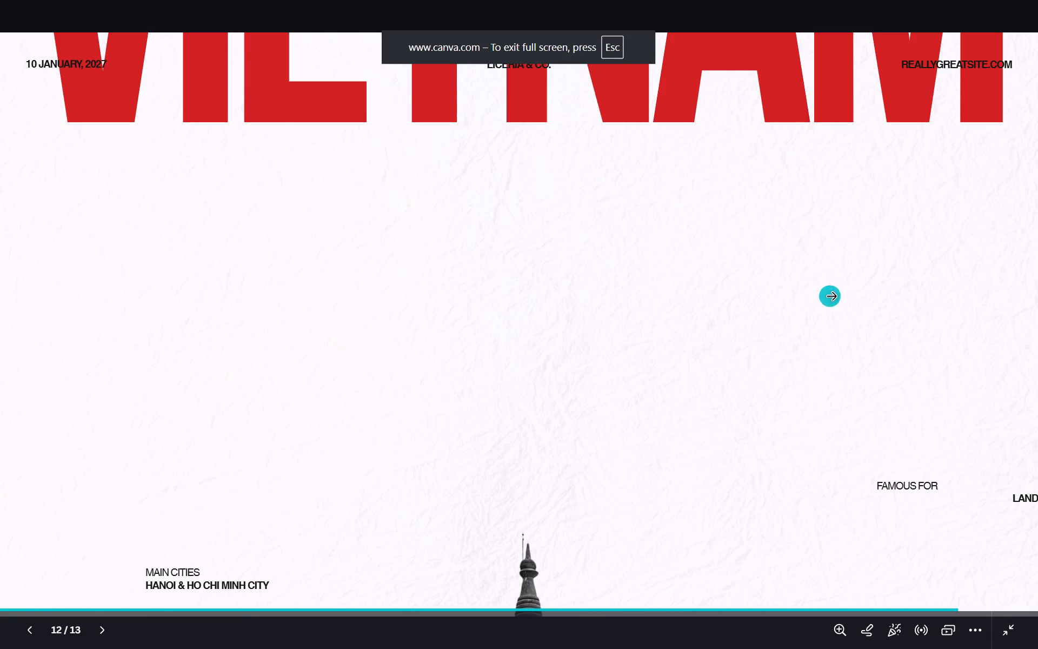
click(868, 302)
click(868, 301)
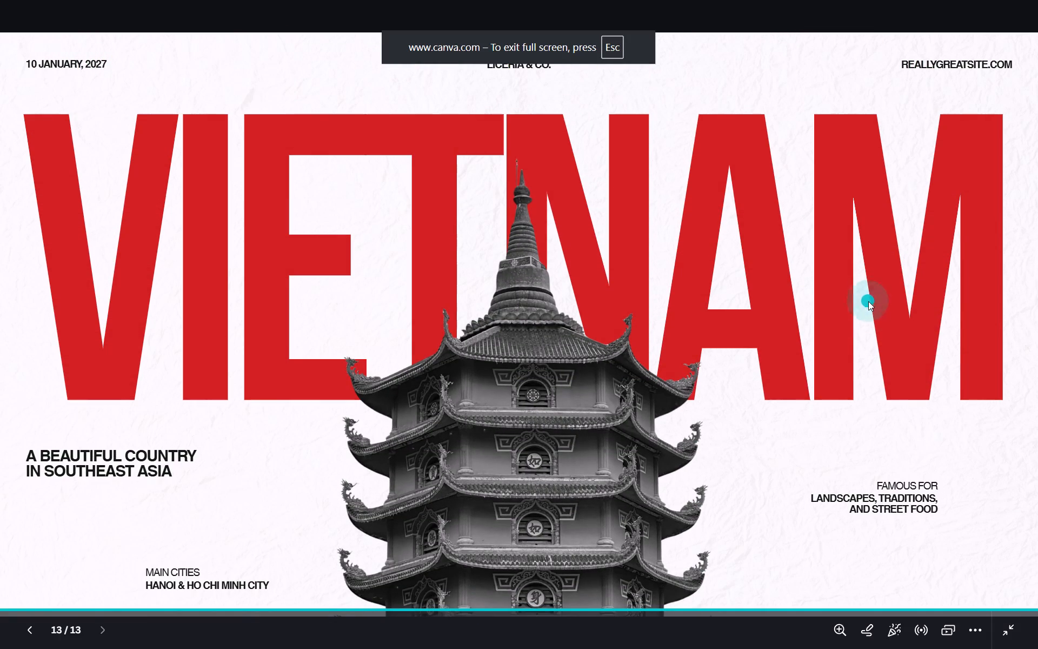
click(868, 301)
click(920, 425)
drag(926, 514, 926, 522)
click(925, 522)
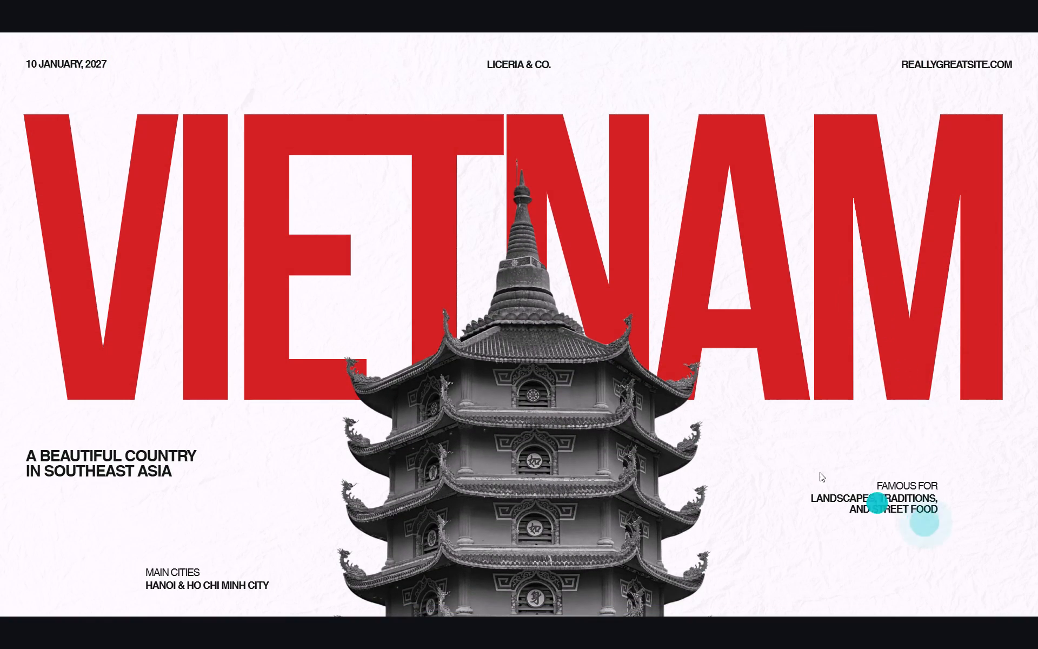
click(469, 163)
right_click(469, 164)
click(816, 505)
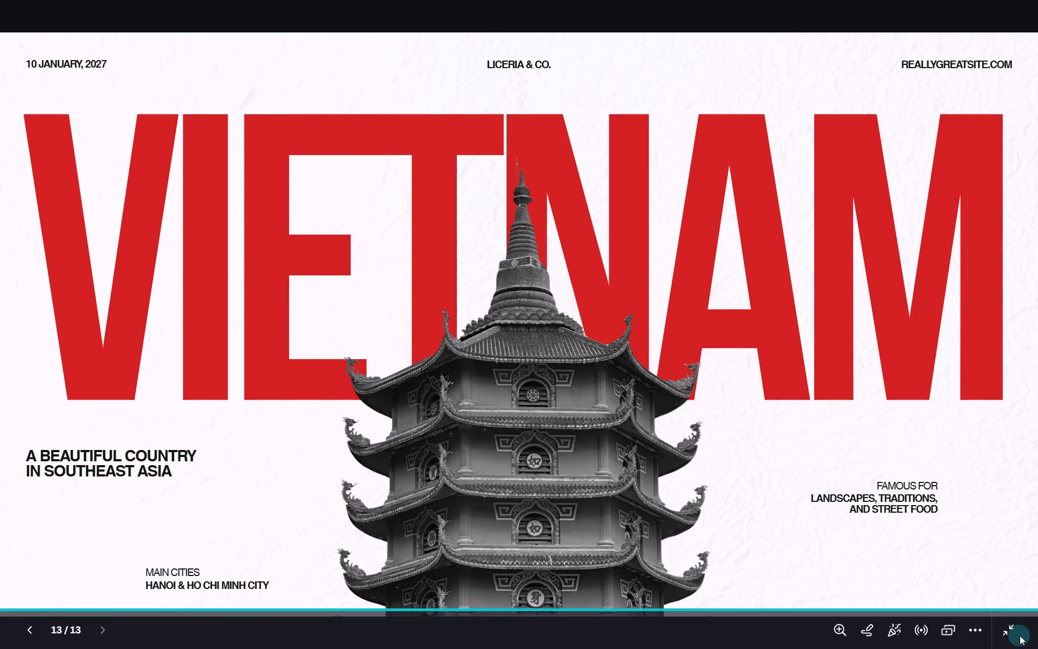
click(1020, 635)
click(1013, 630)
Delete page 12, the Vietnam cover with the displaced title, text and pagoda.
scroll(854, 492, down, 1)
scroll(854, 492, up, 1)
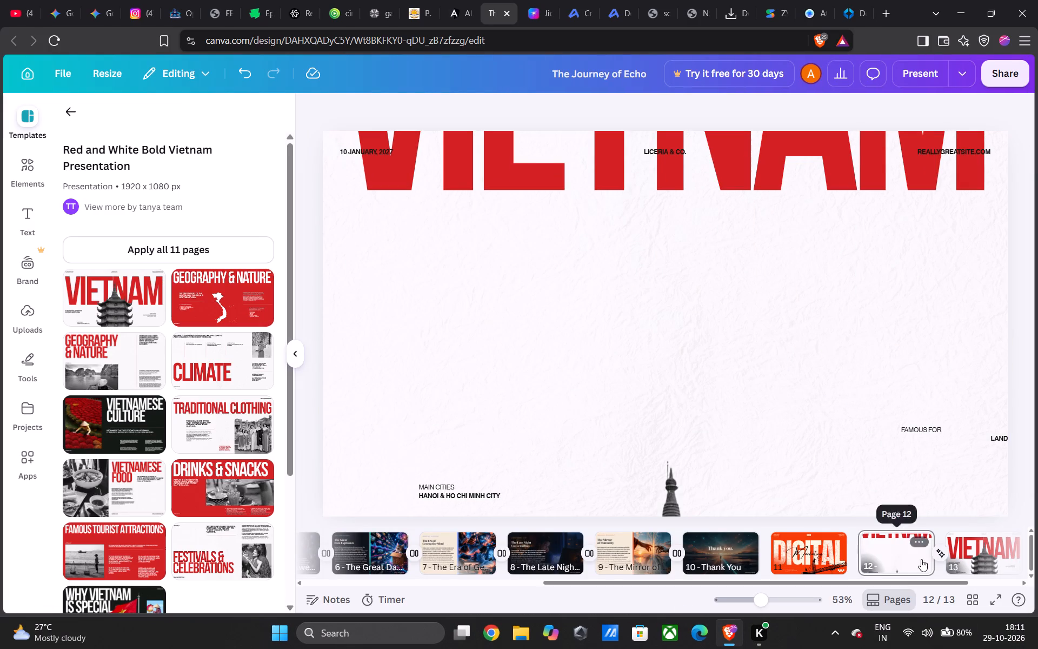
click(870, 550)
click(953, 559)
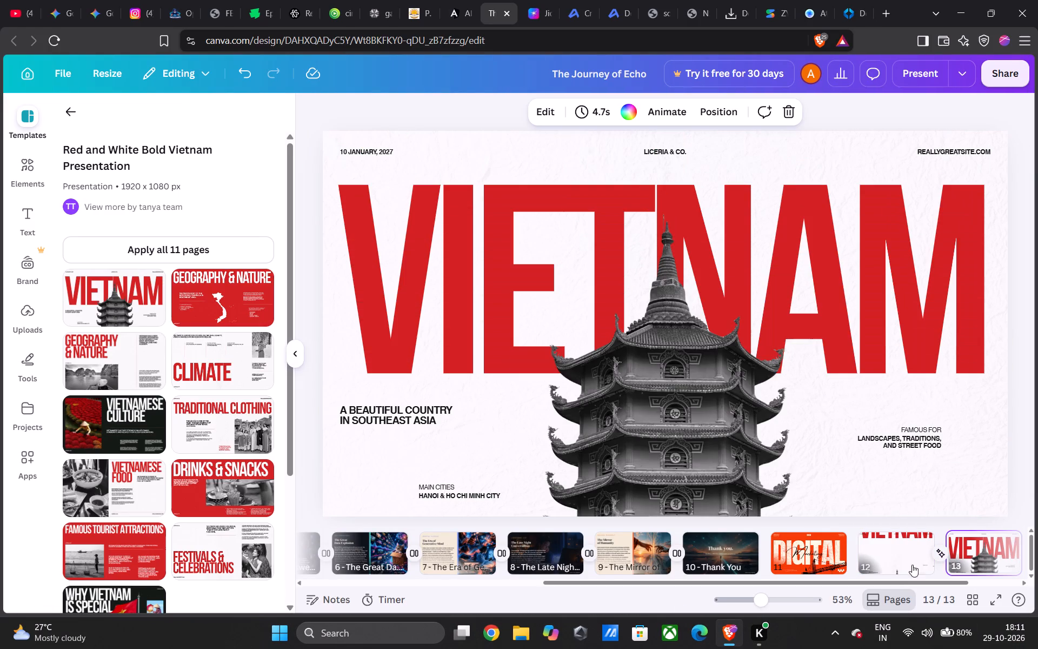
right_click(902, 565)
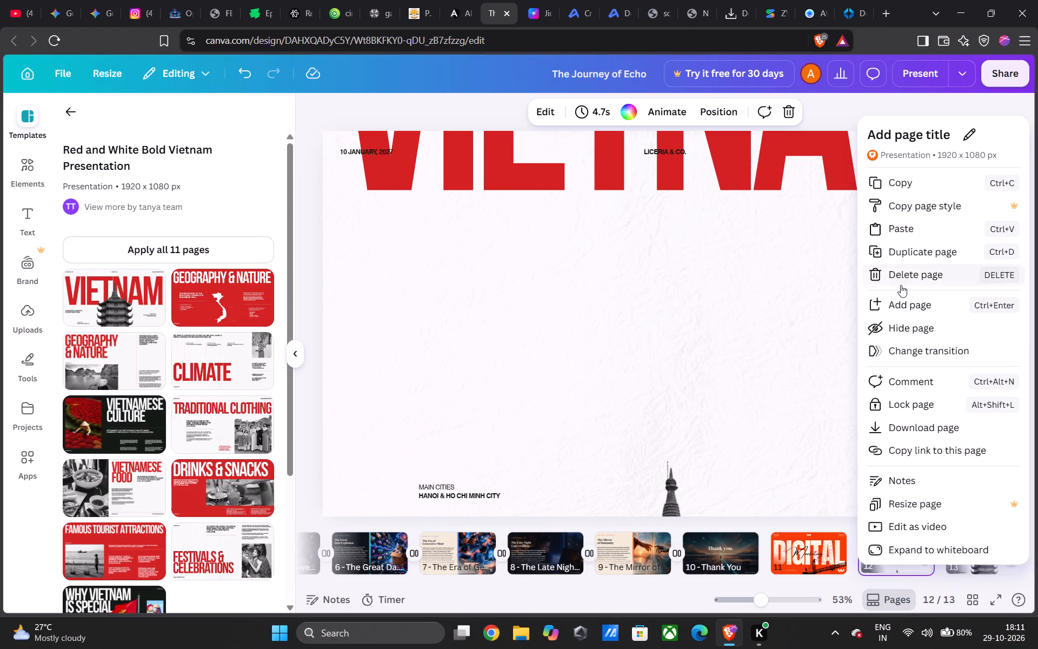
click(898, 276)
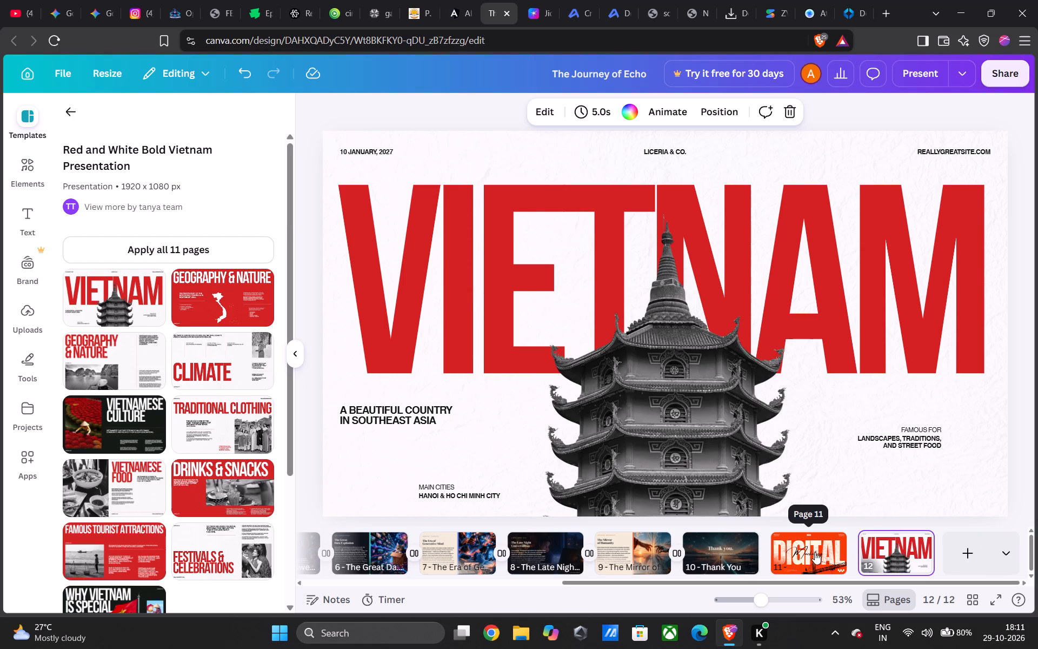
Duplicate the remaining VIETNAM cover page.
right_click(898, 562)
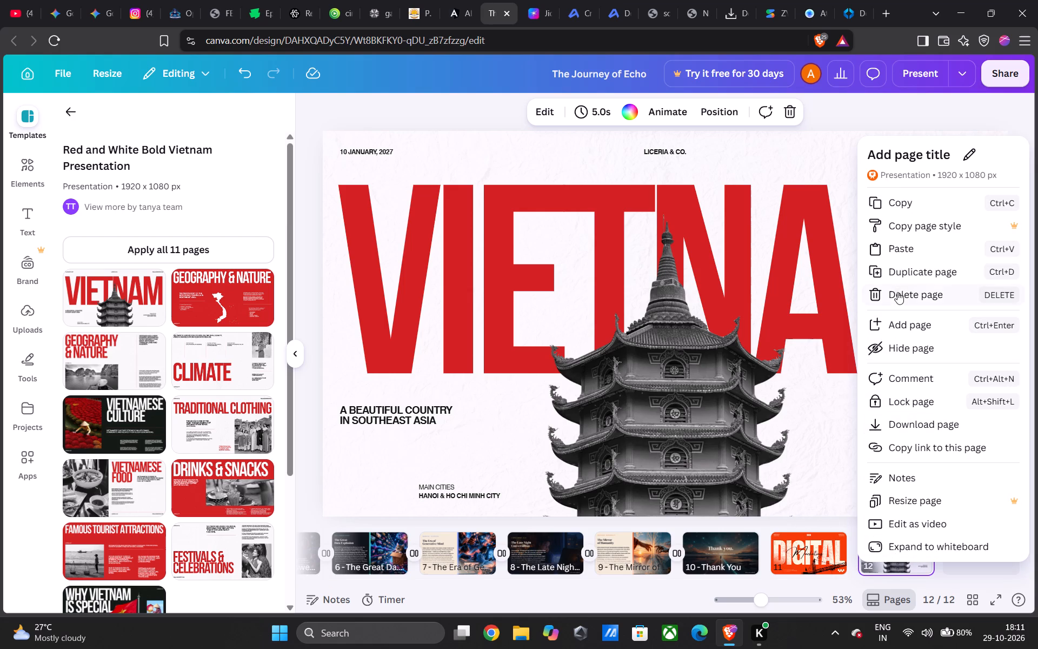
click(900, 273)
Copy the VIETNAM title from page 12 and paste it onto the Digital Marketing page 11, allowing clipboard access.
click(820, 541)
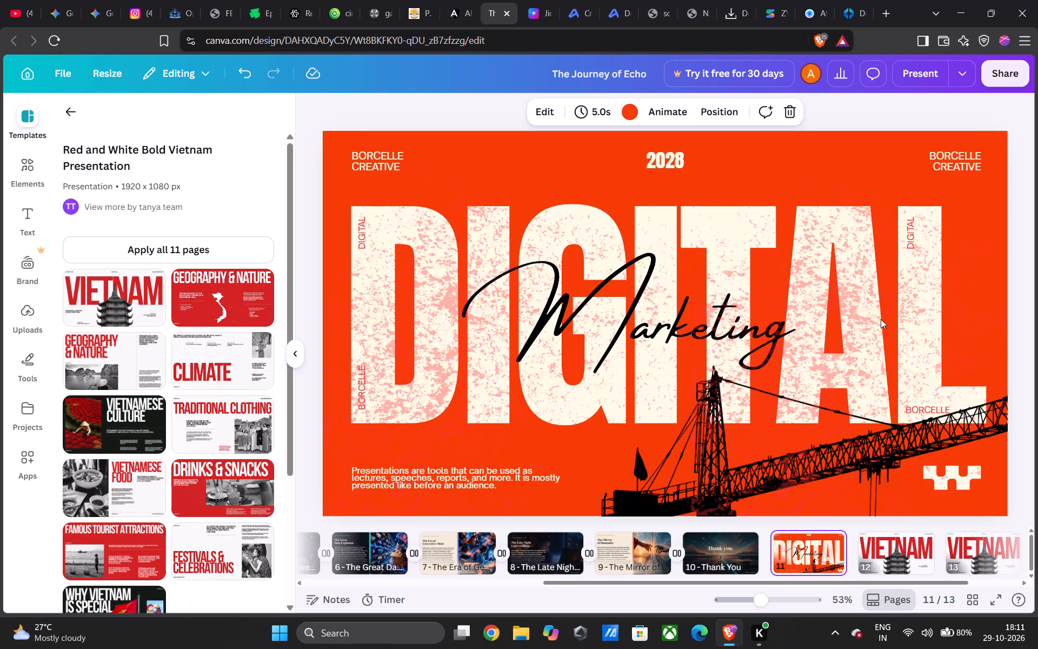
click(874, 544)
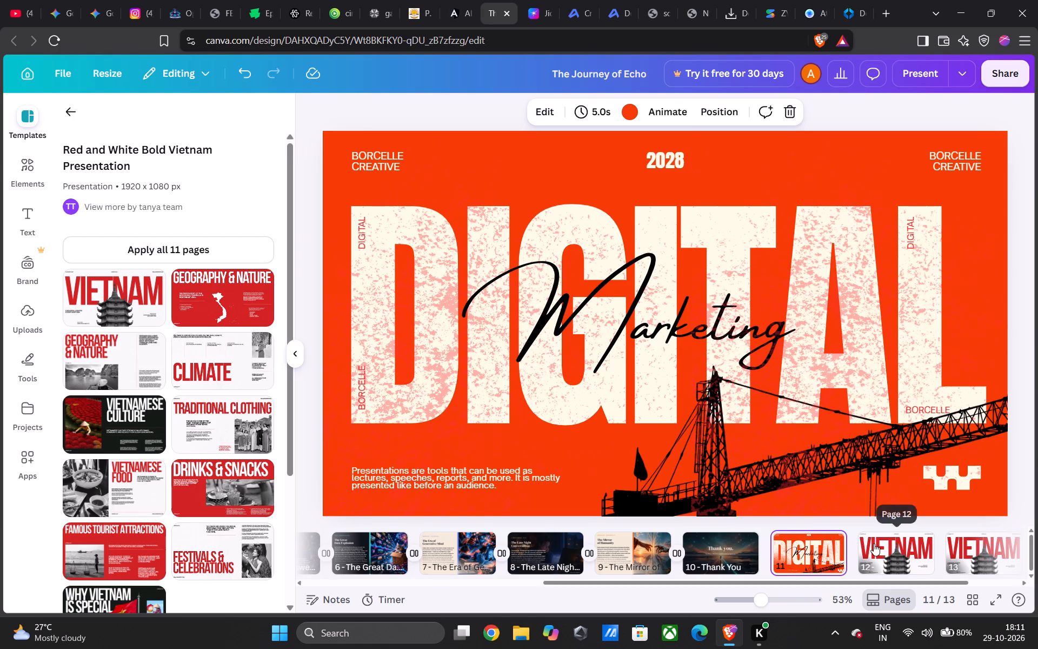
right_click(868, 270)
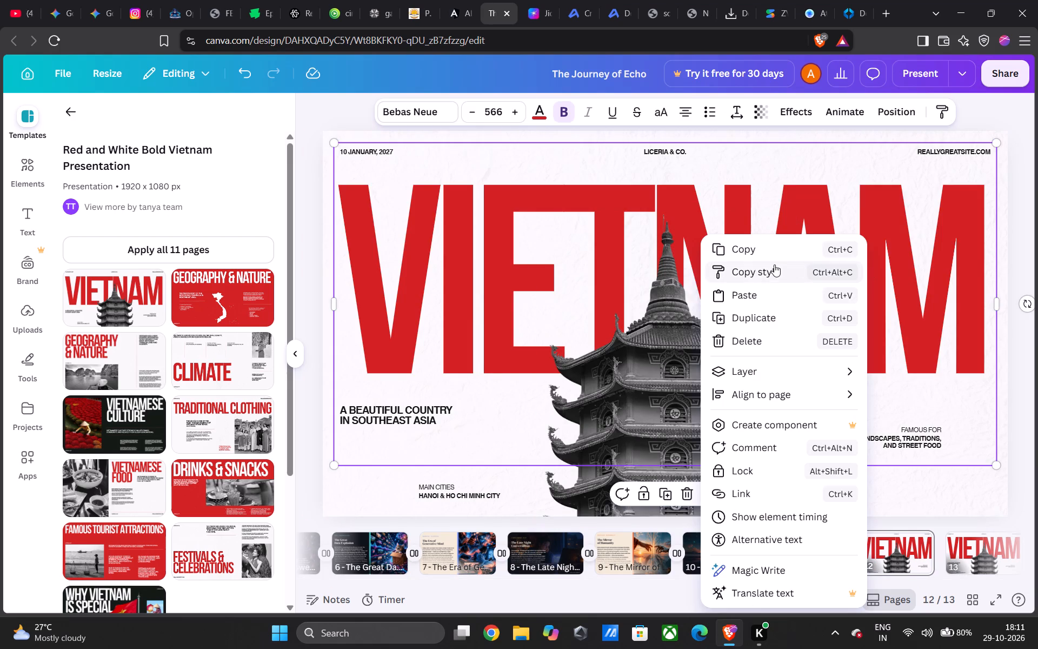
click(758, 249)
click(813, 553)
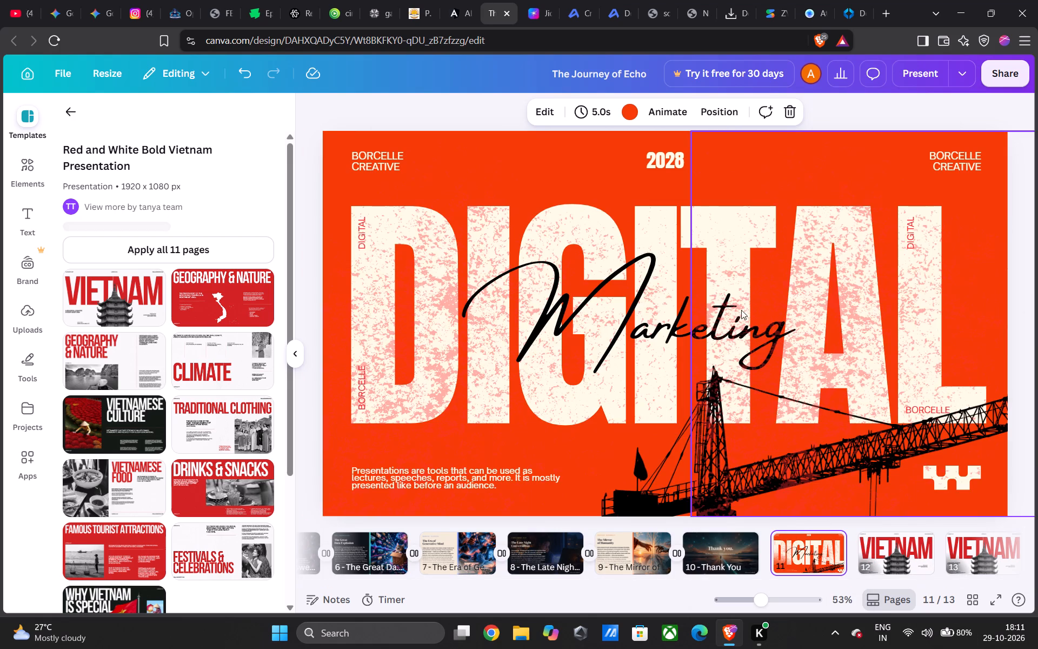
right_click(897, 269)
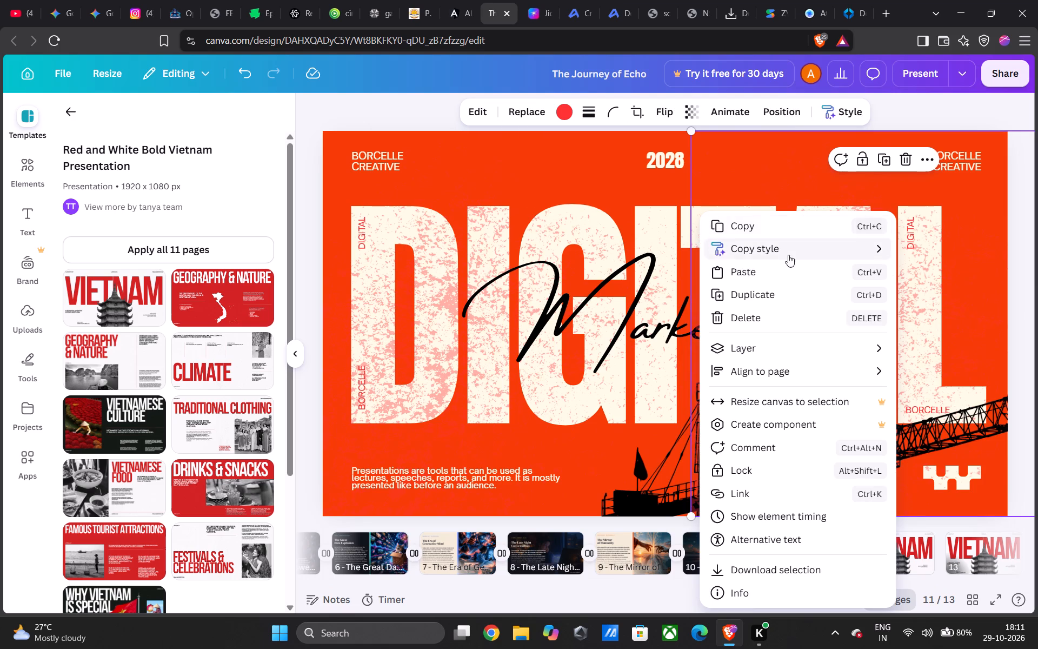
click(783, 273)
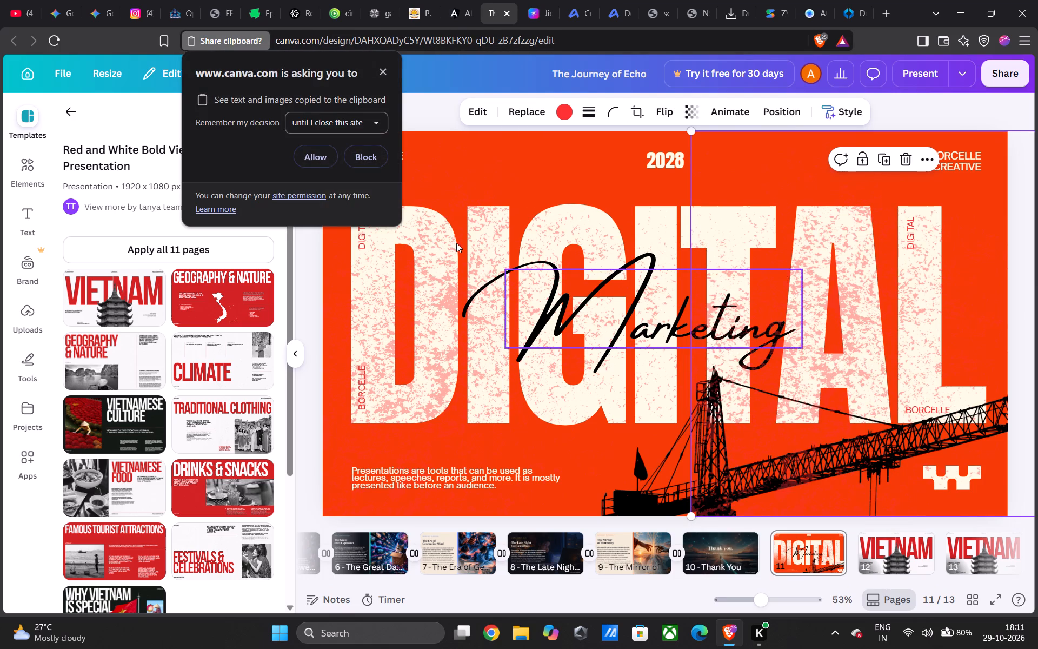
click(326, 158)
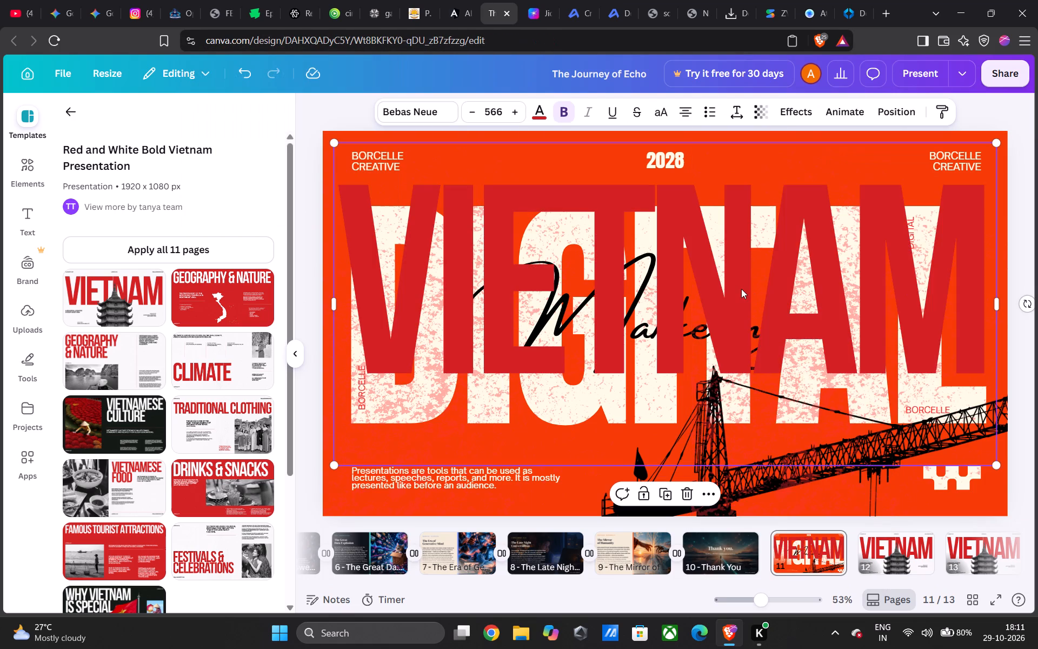
Move the pasted VIETNAM title on page 11 fully beyond the page's right edge.
drag(785, 158, 1037, 186)
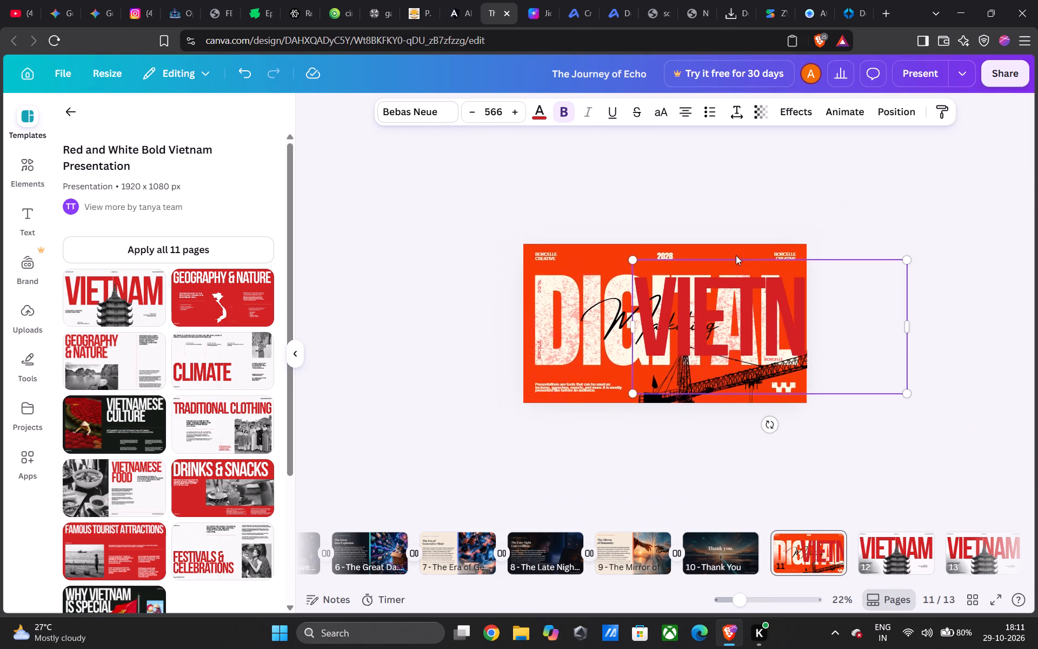
drag(866, 284, 1037, 283)
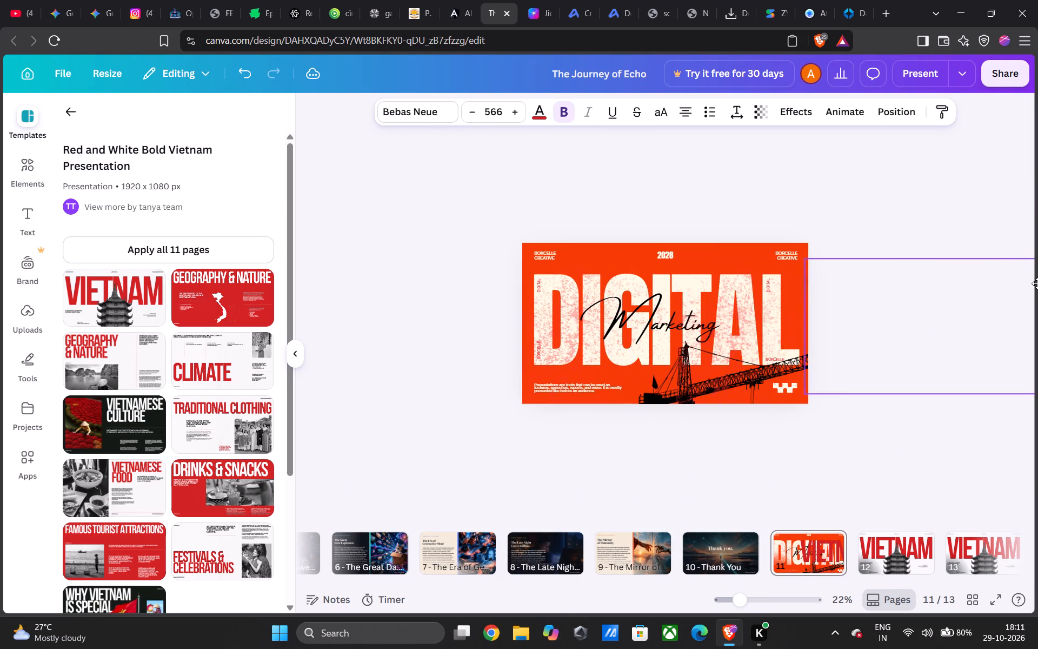
drag(1037, 283, 1037, 281)
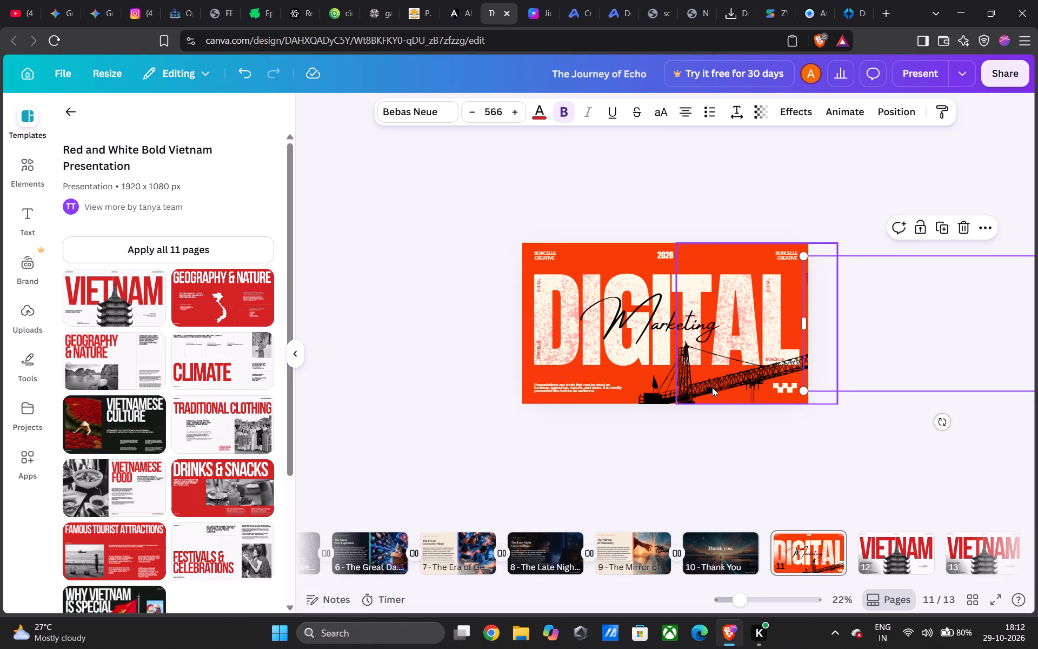
Copy the black construction crane image on the Digital Marketing page 11 and go to the VIETNAM page 12.
click(673, 397)
click(690, 392)
click(649, 385)
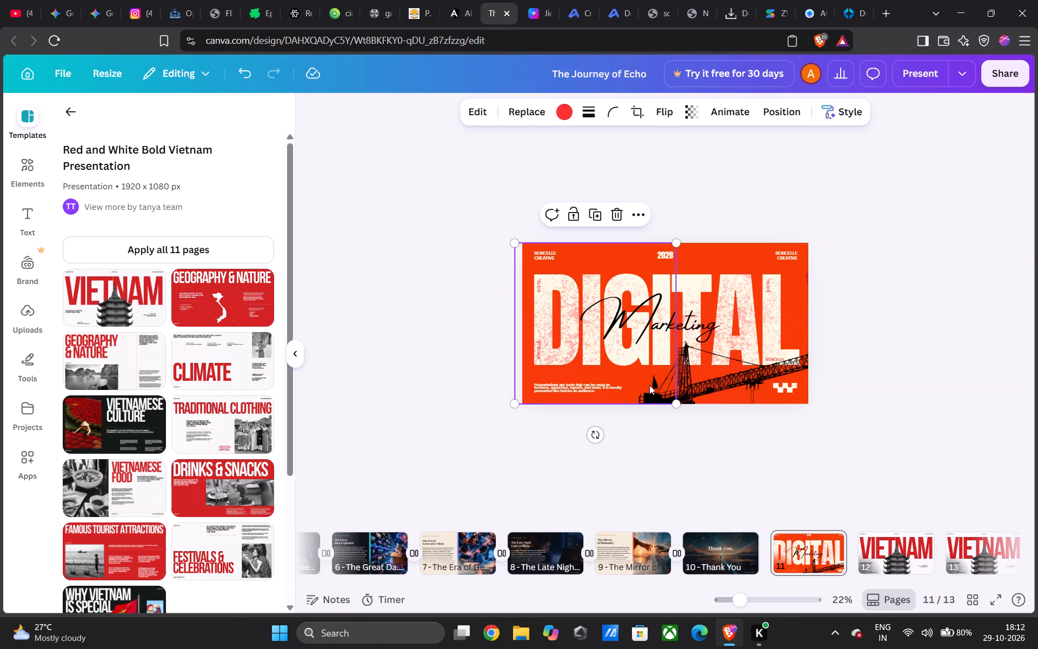
double_click(720, 388)
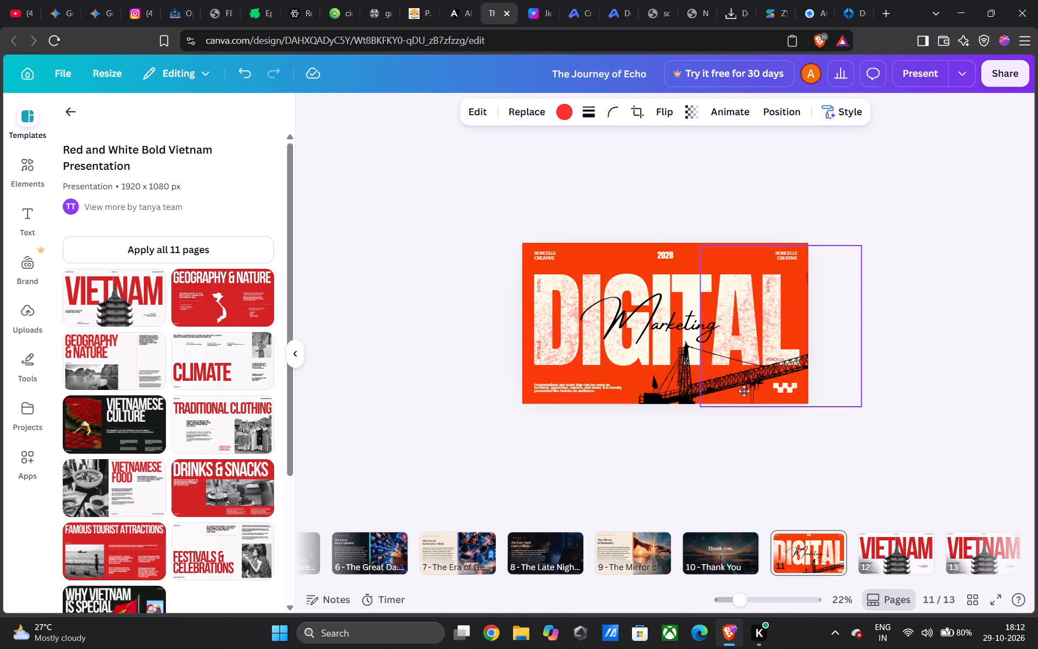
click(651, 393)
drag(646, 393, 626, 392)
click(664, 397)
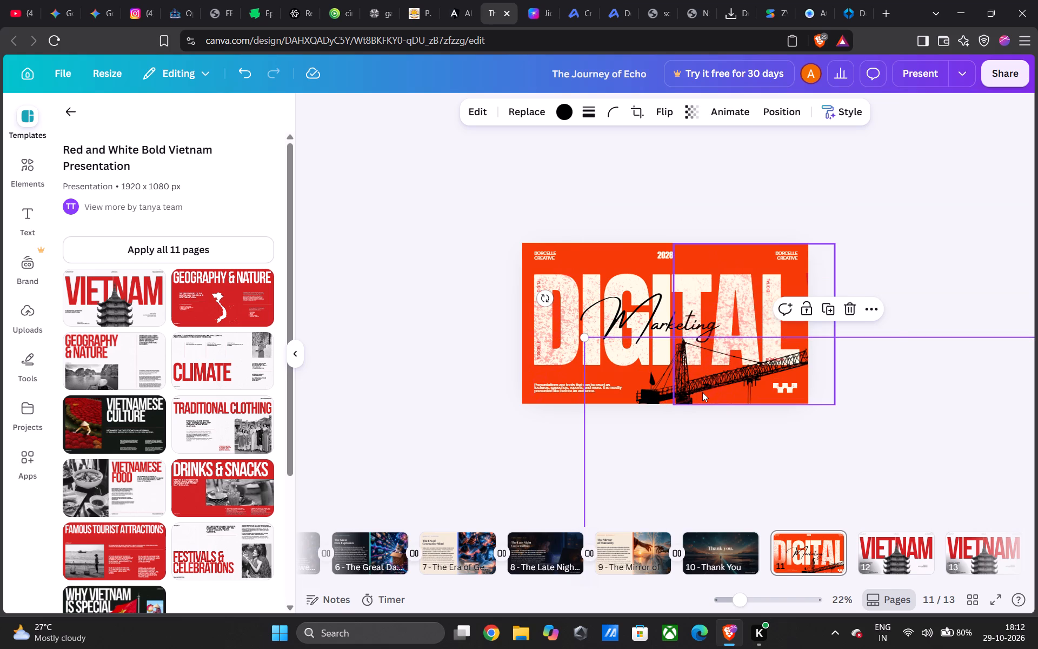
right_click(702, 392)
right_click(666, 398)
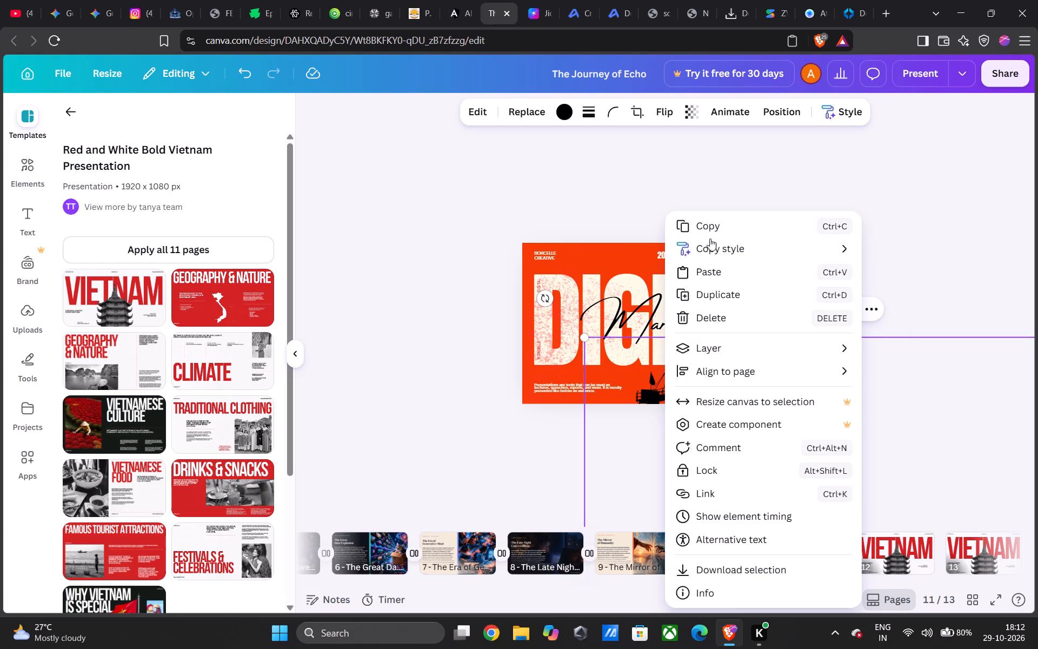
click(715, 219)
click(880, 549)
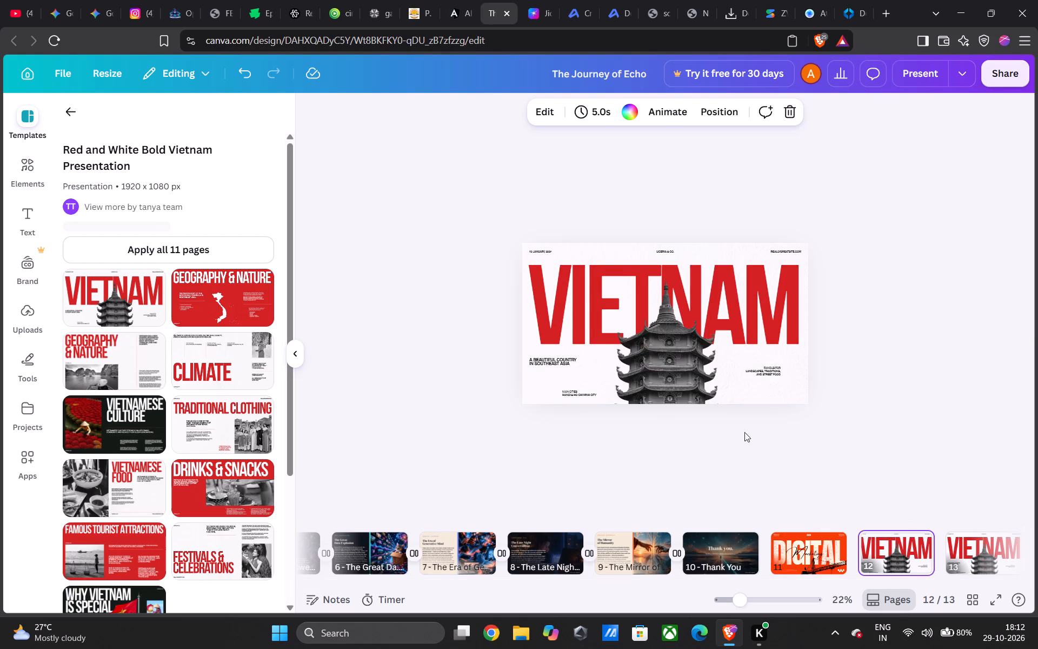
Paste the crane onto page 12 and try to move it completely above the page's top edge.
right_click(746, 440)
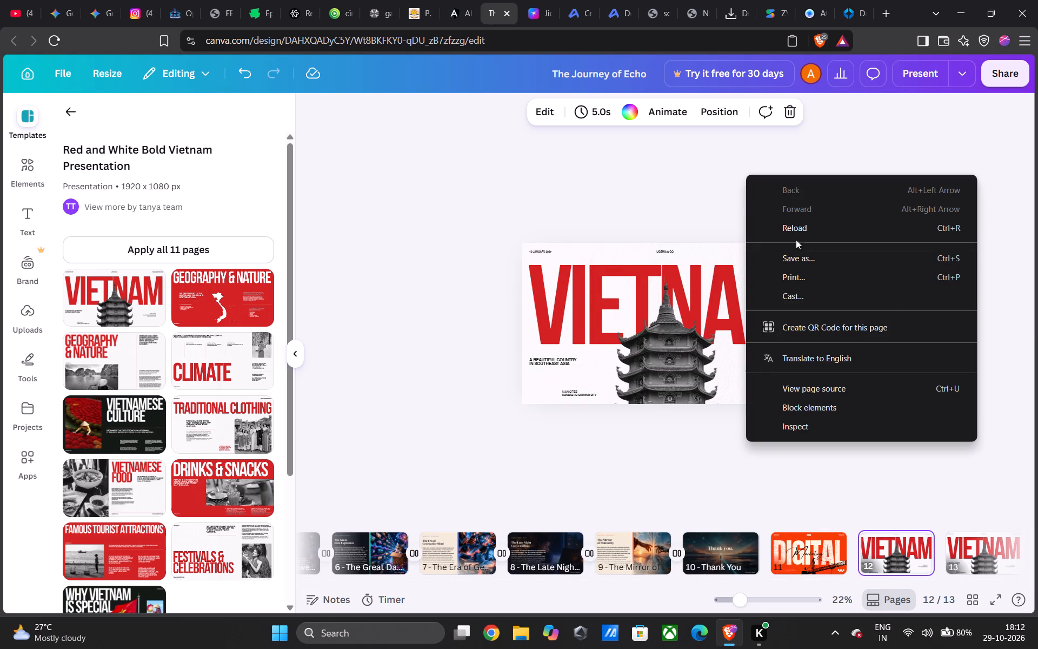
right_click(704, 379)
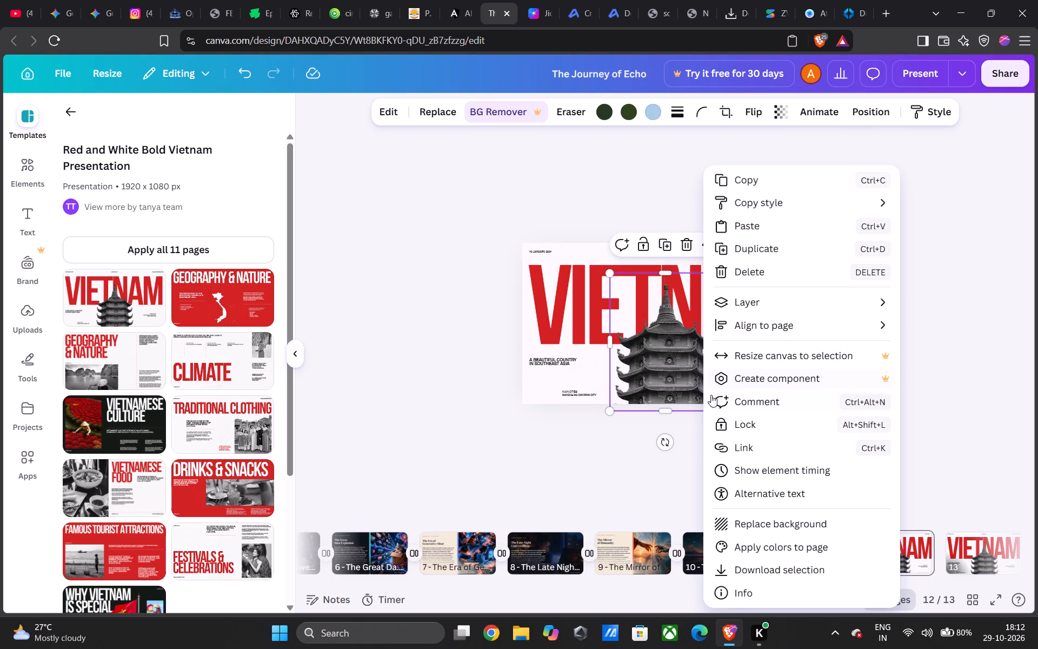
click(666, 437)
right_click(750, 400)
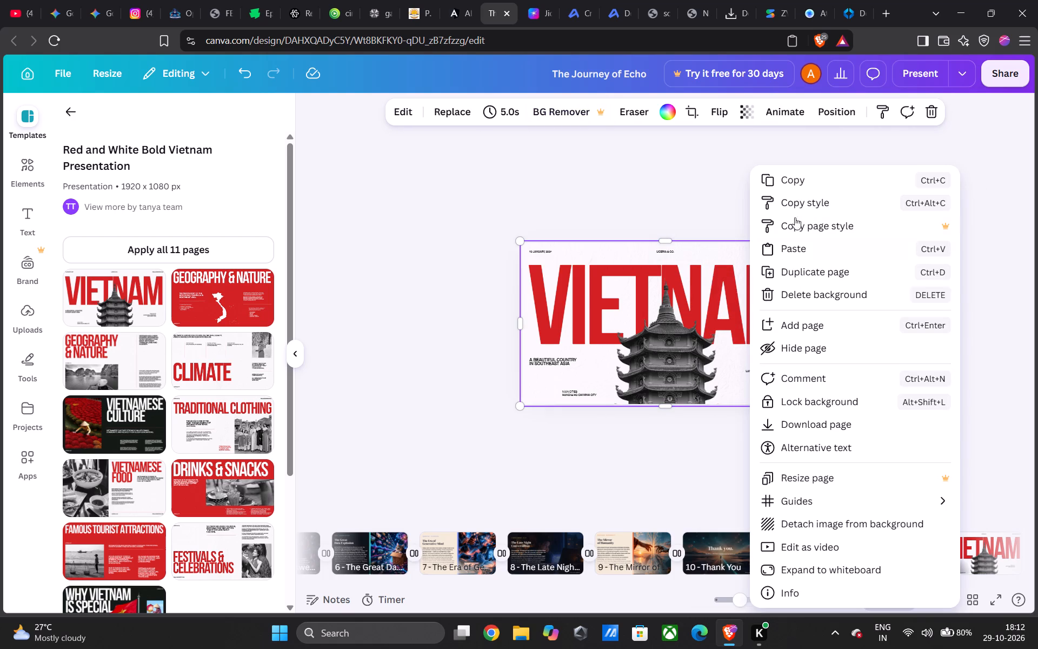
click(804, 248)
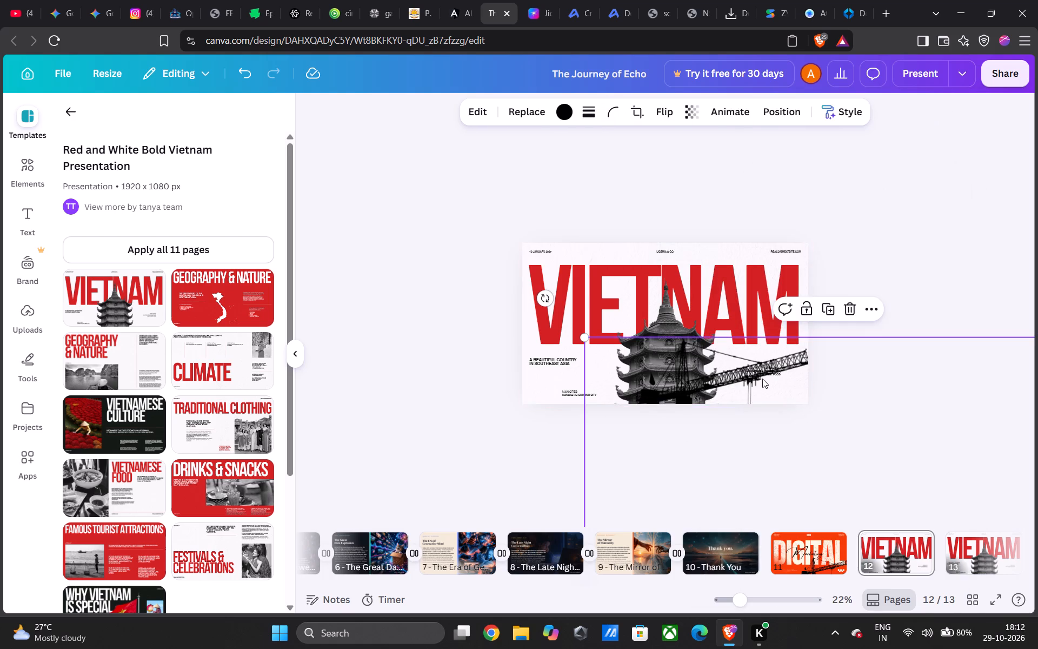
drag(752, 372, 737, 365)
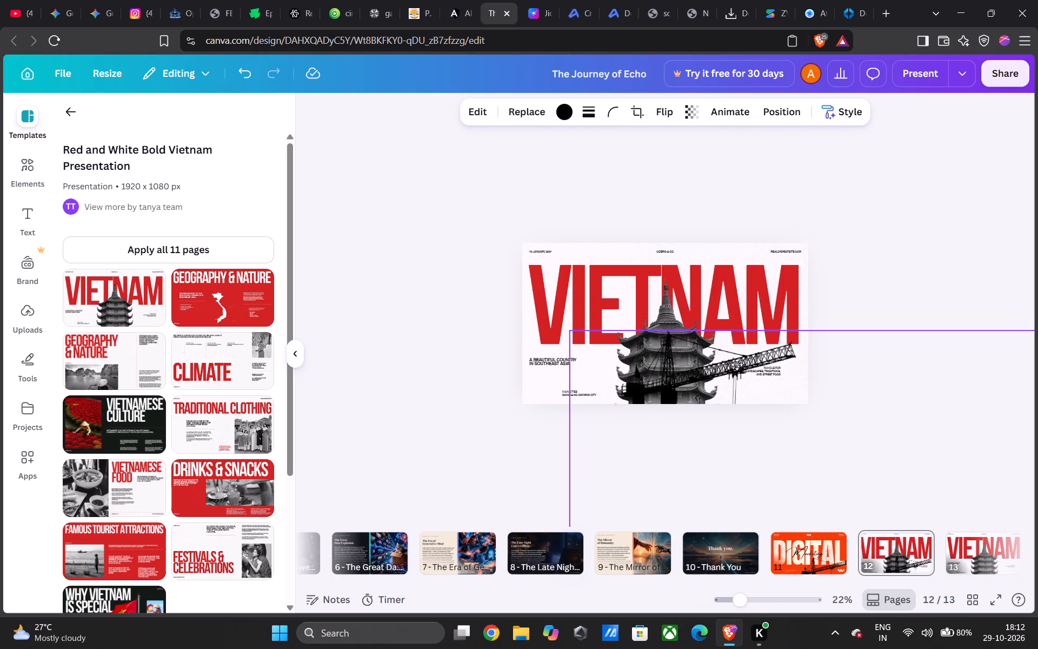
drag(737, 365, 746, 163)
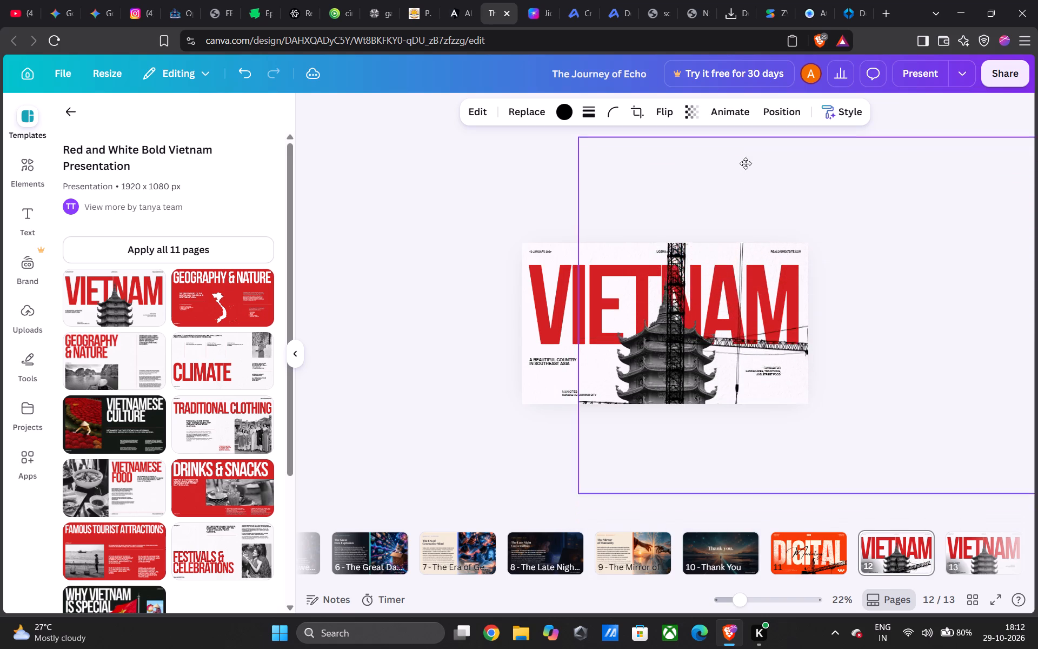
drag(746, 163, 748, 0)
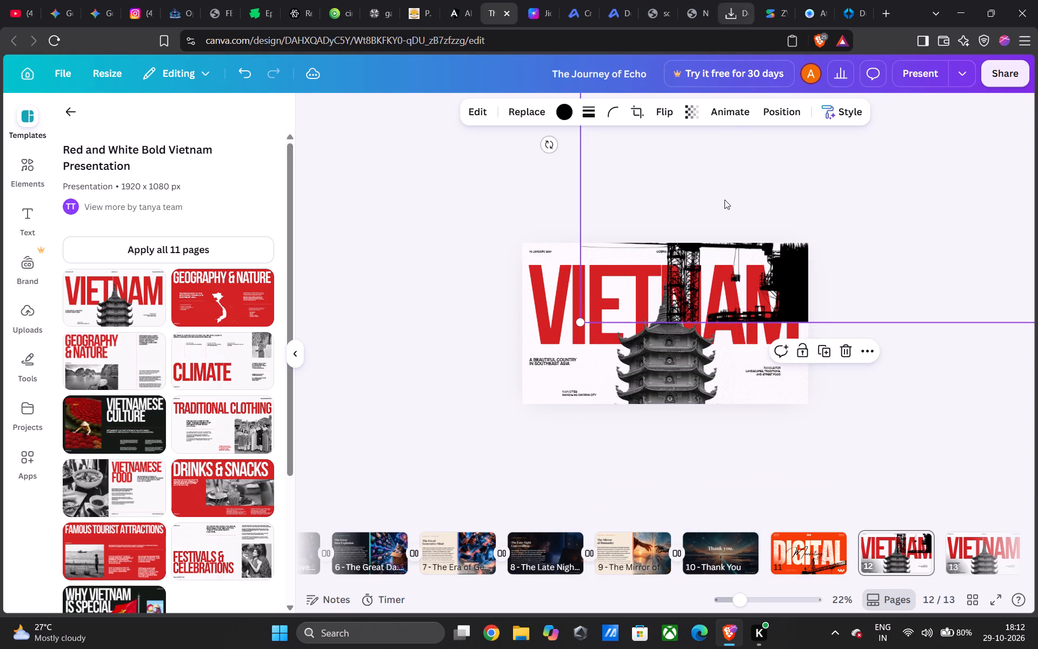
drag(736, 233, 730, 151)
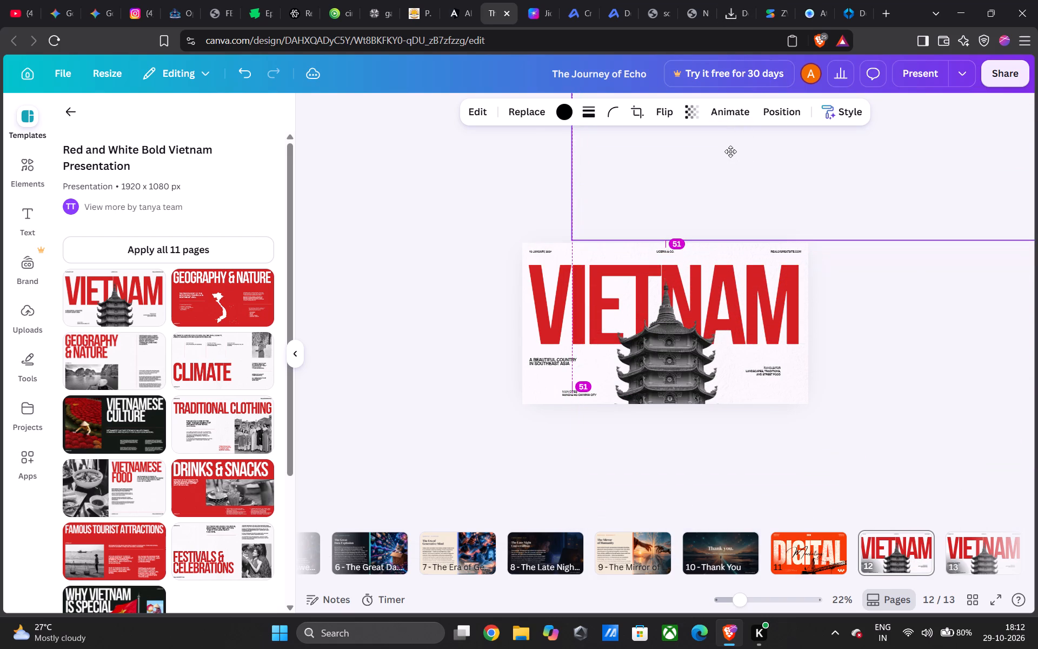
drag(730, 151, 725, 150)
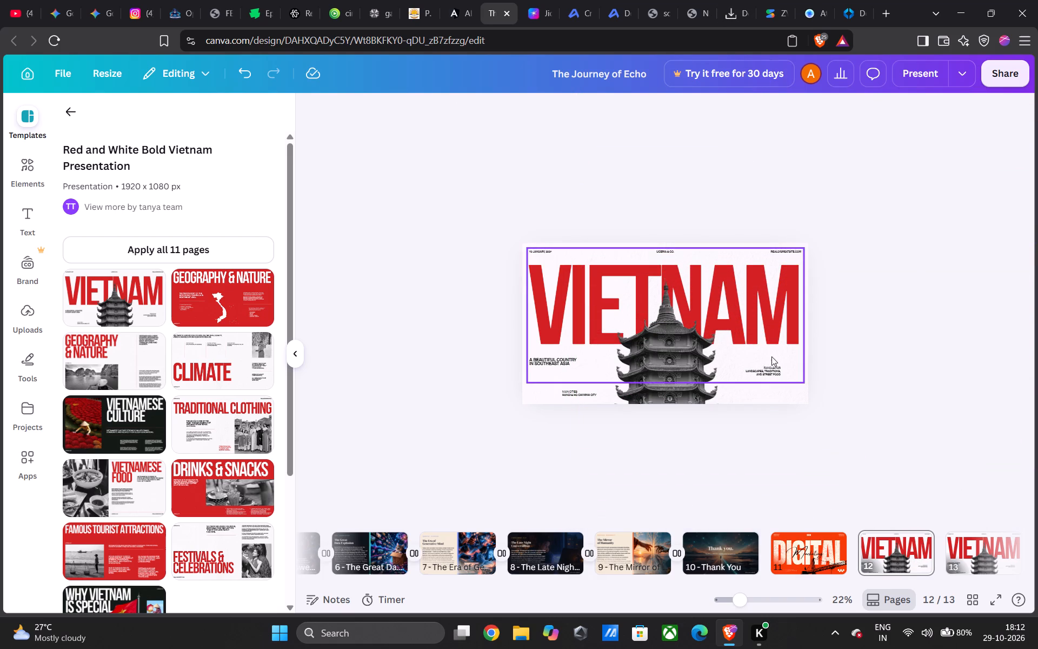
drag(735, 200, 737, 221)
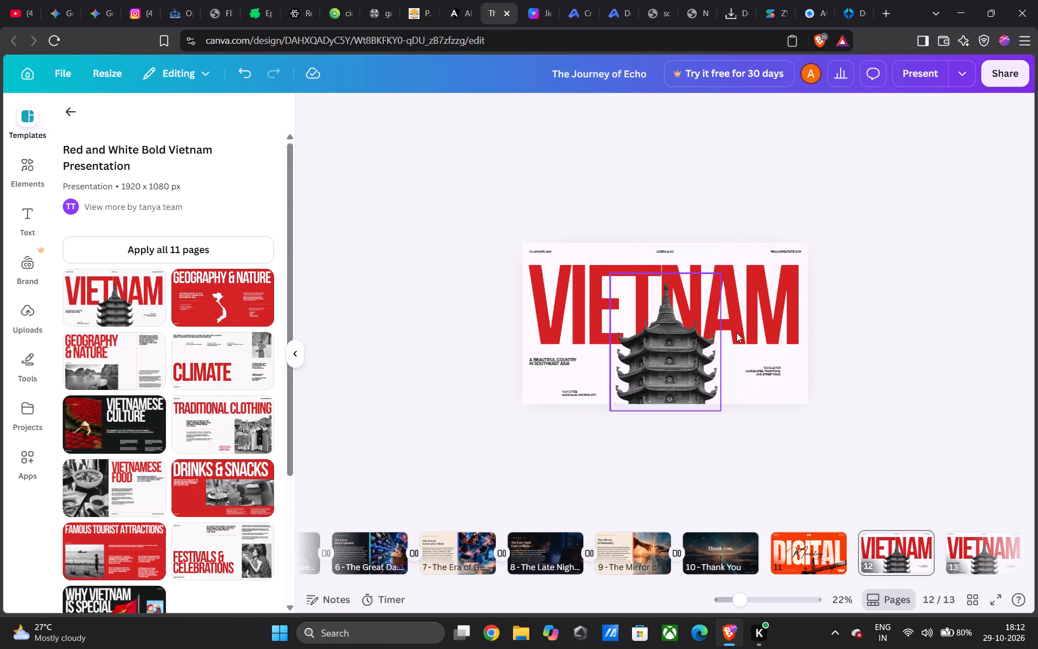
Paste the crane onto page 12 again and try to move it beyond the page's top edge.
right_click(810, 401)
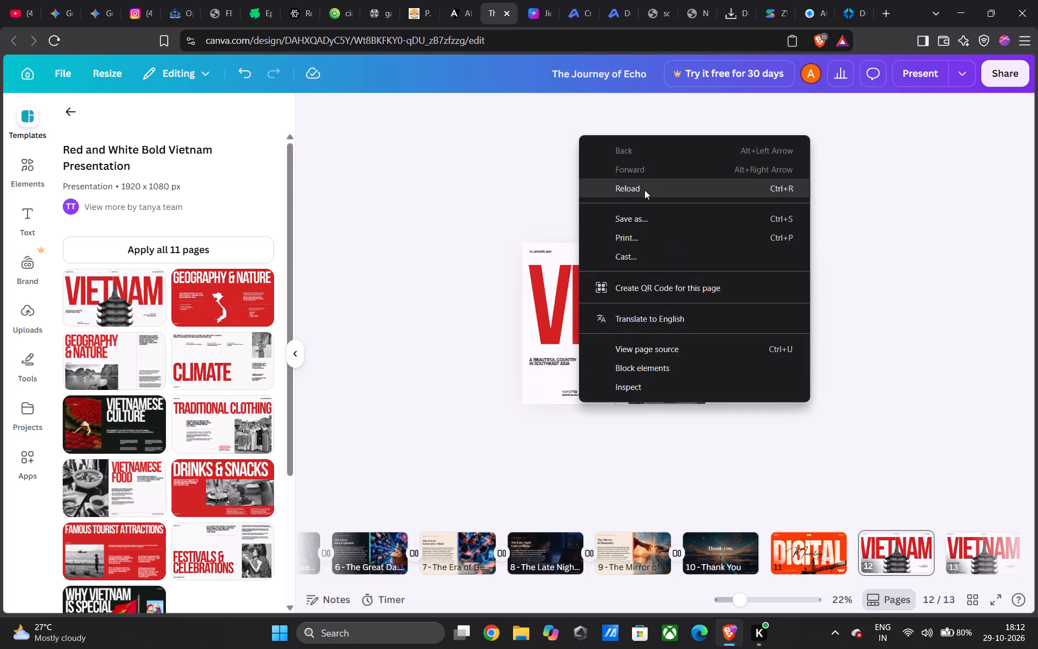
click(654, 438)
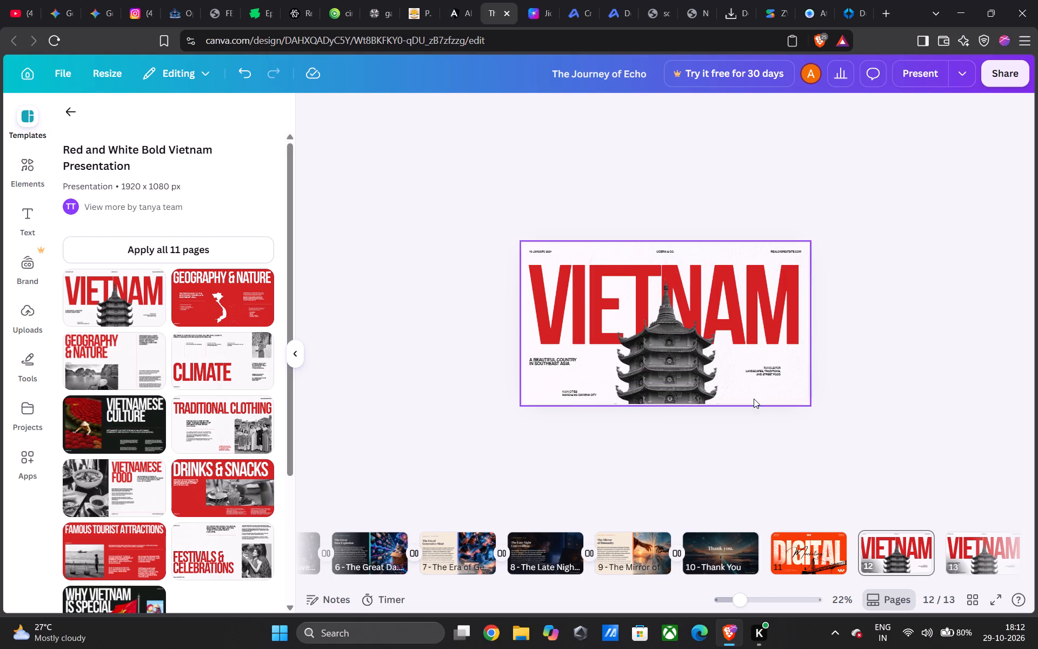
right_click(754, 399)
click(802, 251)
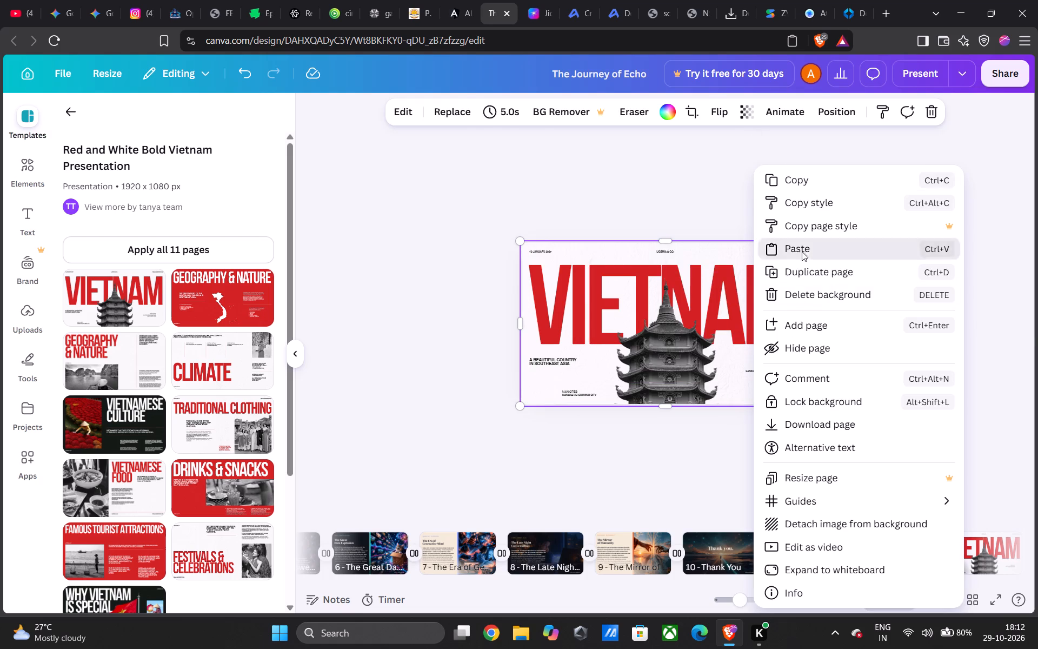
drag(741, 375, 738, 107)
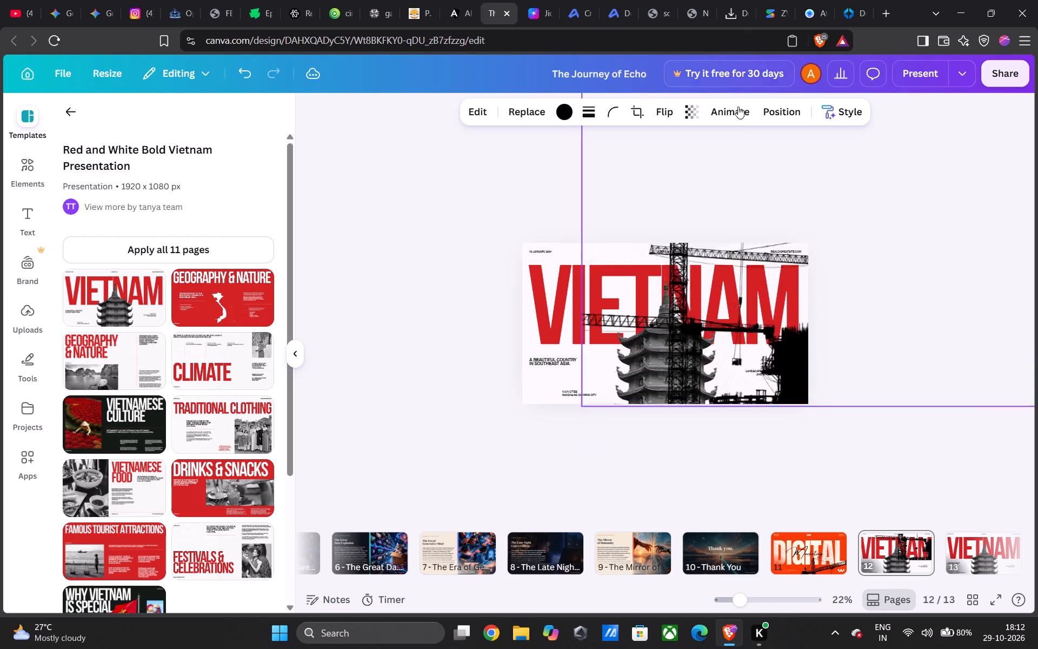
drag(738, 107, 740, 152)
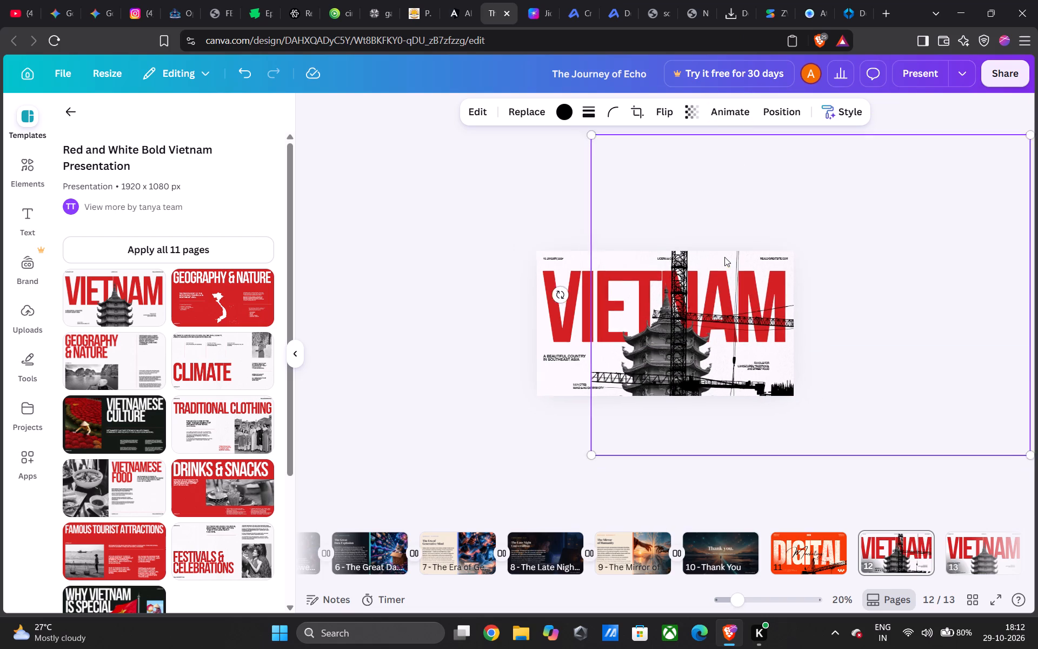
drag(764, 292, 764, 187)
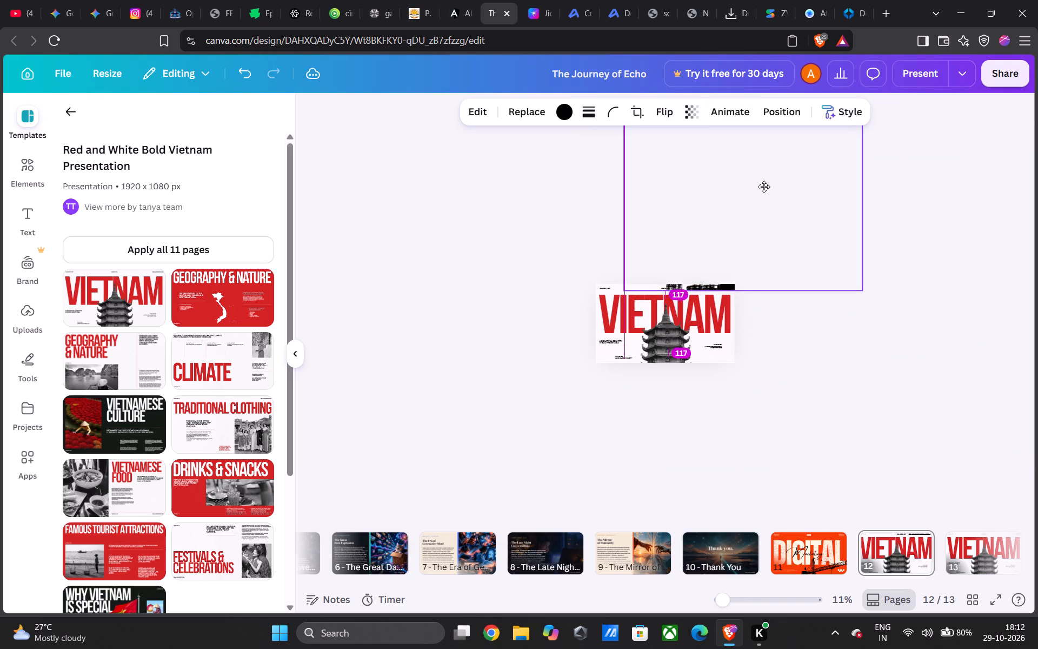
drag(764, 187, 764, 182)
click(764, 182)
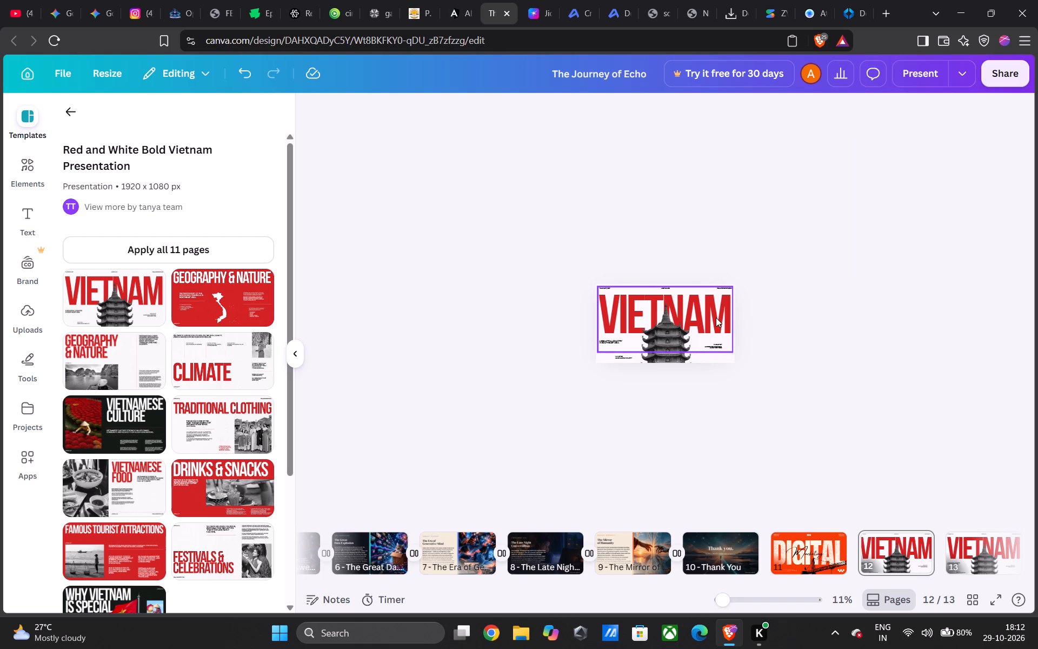
Paste the crane onto page 12 once more and move it above the page, leaving a thin strip overlapping the top edge.
right_click(719, 357)
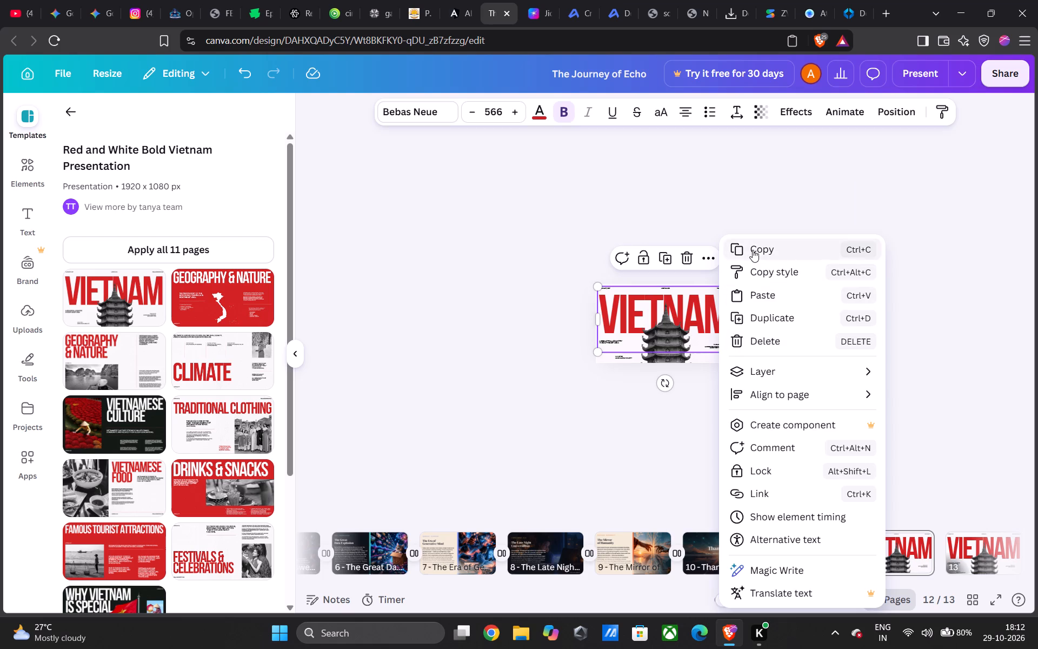
click(762, 293)
drag(760, 424, 758, 226)
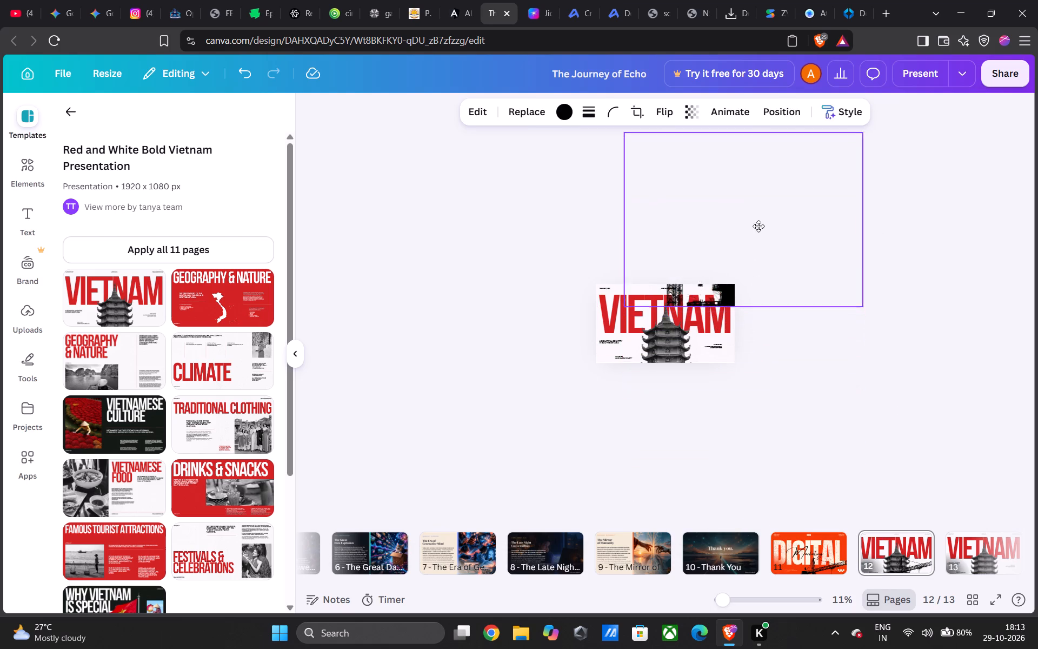
drag(758, 226, 761, 211)
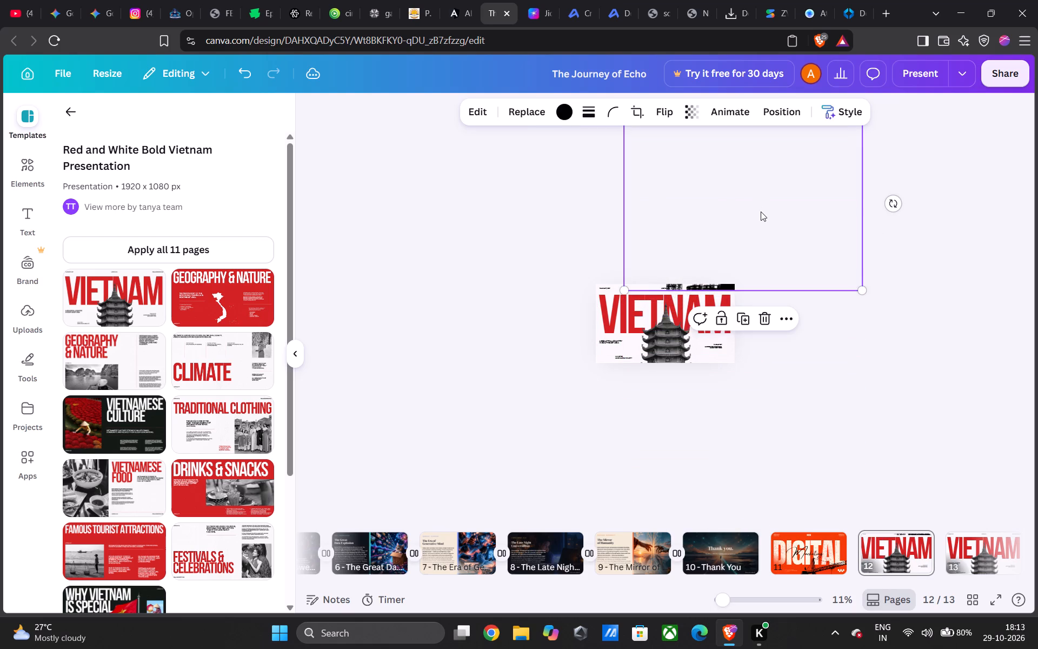
click(791, 386)
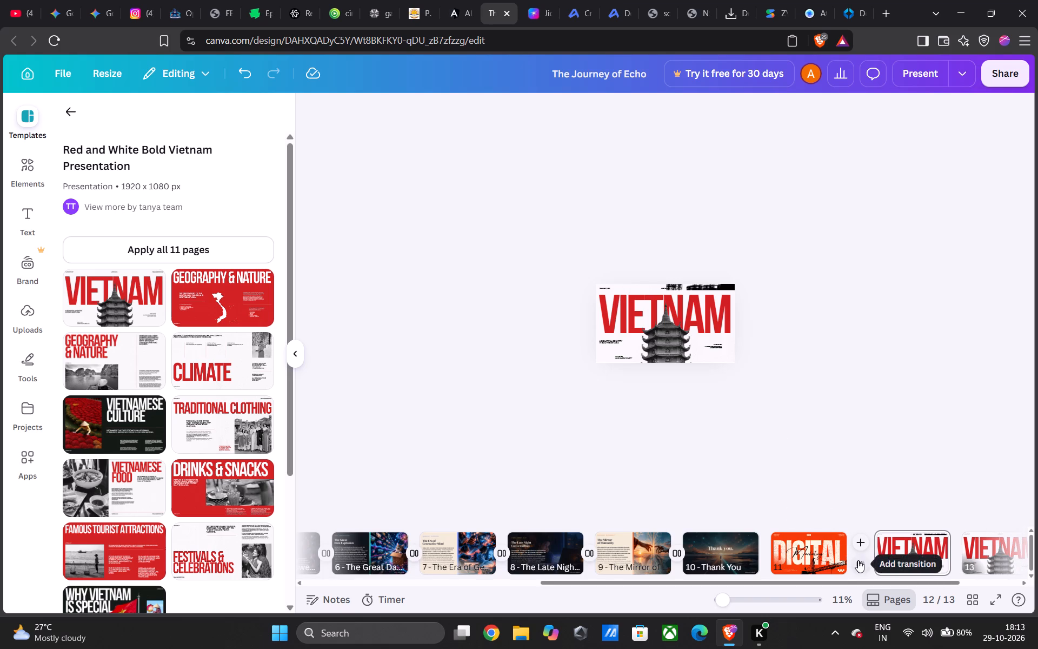
Add a Match & Move transition between pages 11 and 12 with a duration of 1.5 seconds.
click(859, 562)
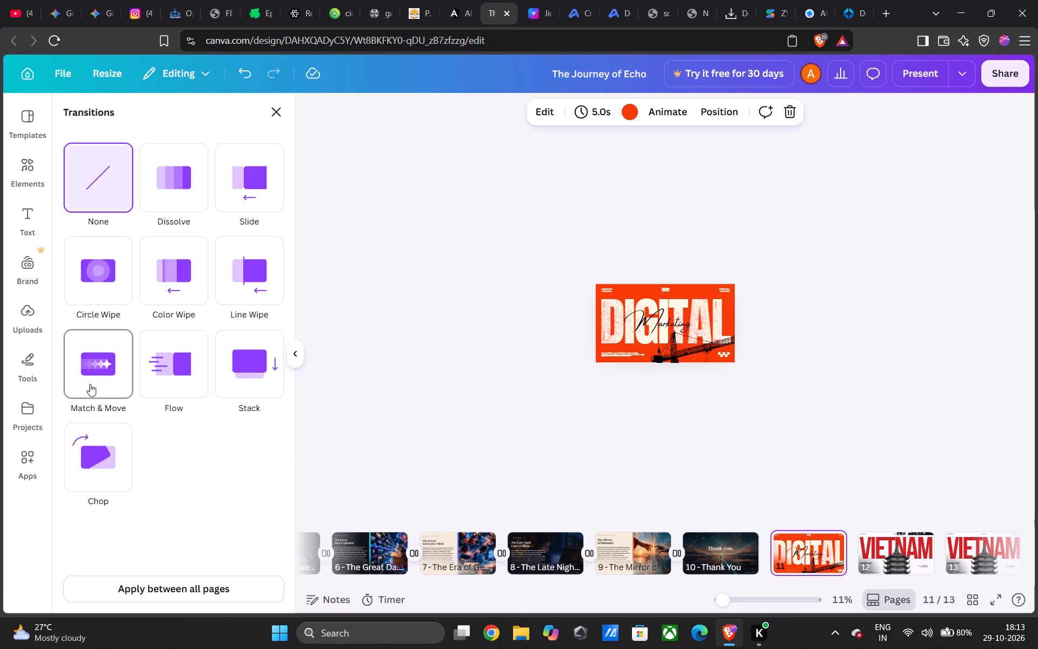
click(87, 383)
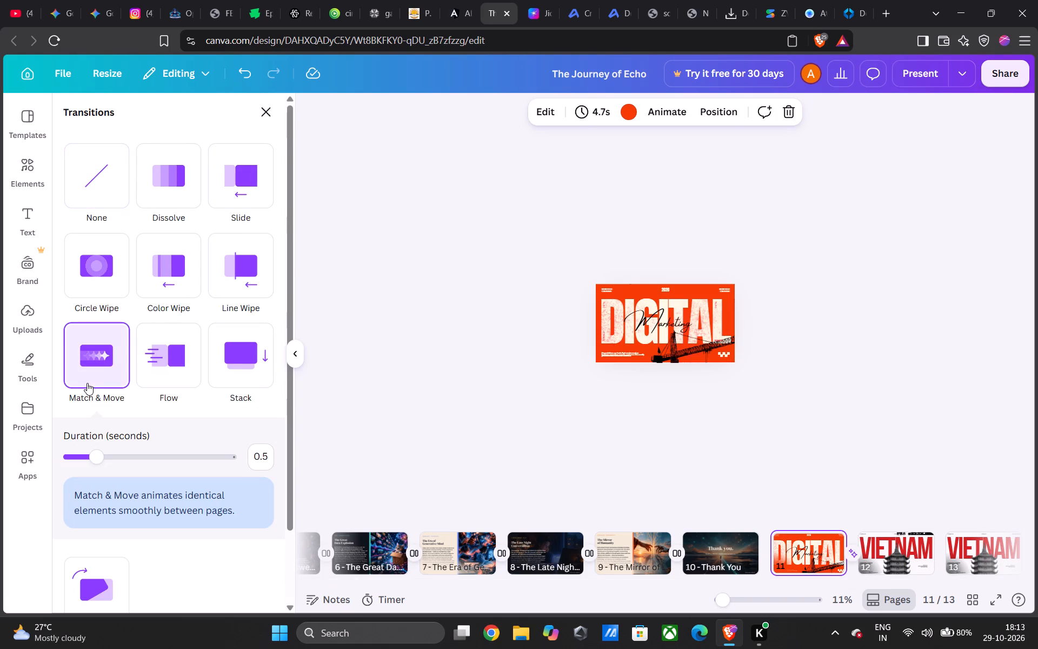
drag(99, 460, 154, 463)
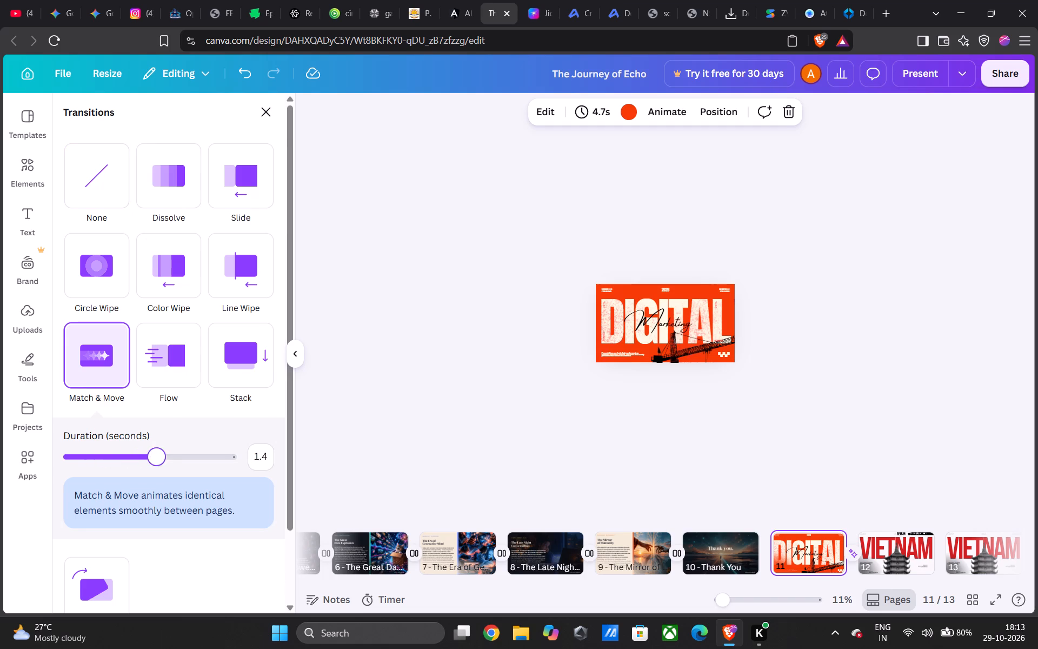
drag(154, 463, 164, 463)
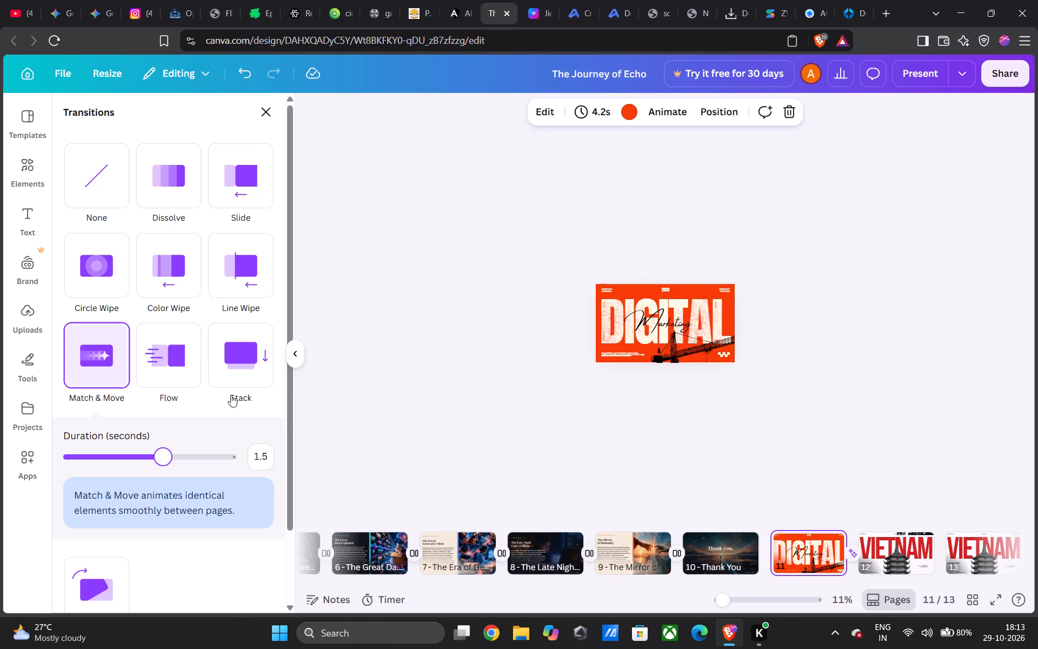
click(803, 466)
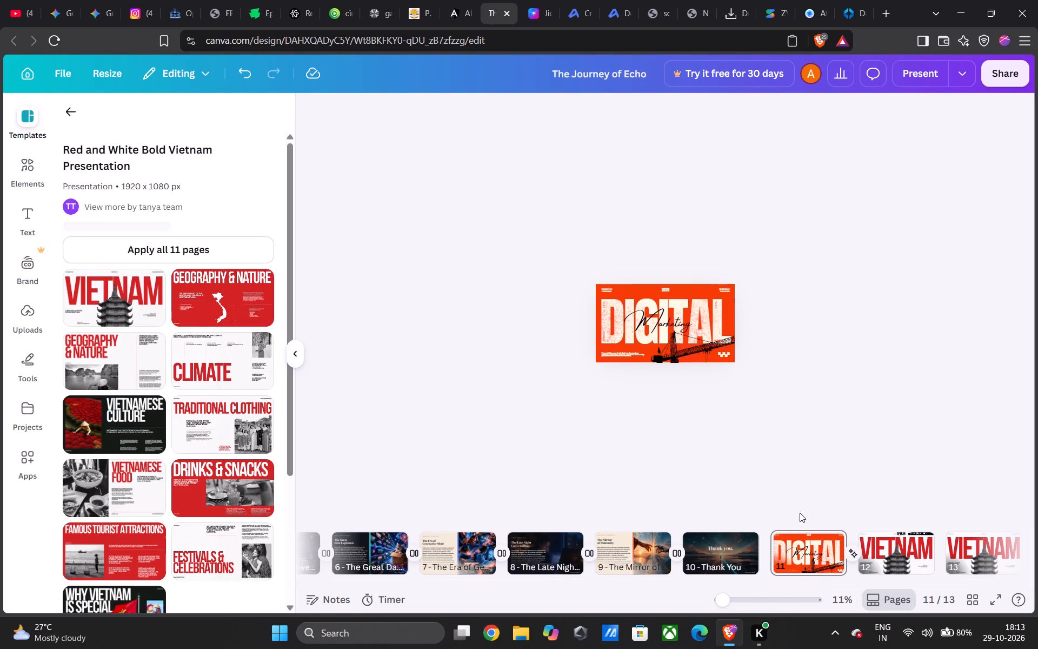
Review the transition settings between pages 11 and 12 and look through pages 11 to 13.
click(850, 555)
scroll(288, 592, down, 1)
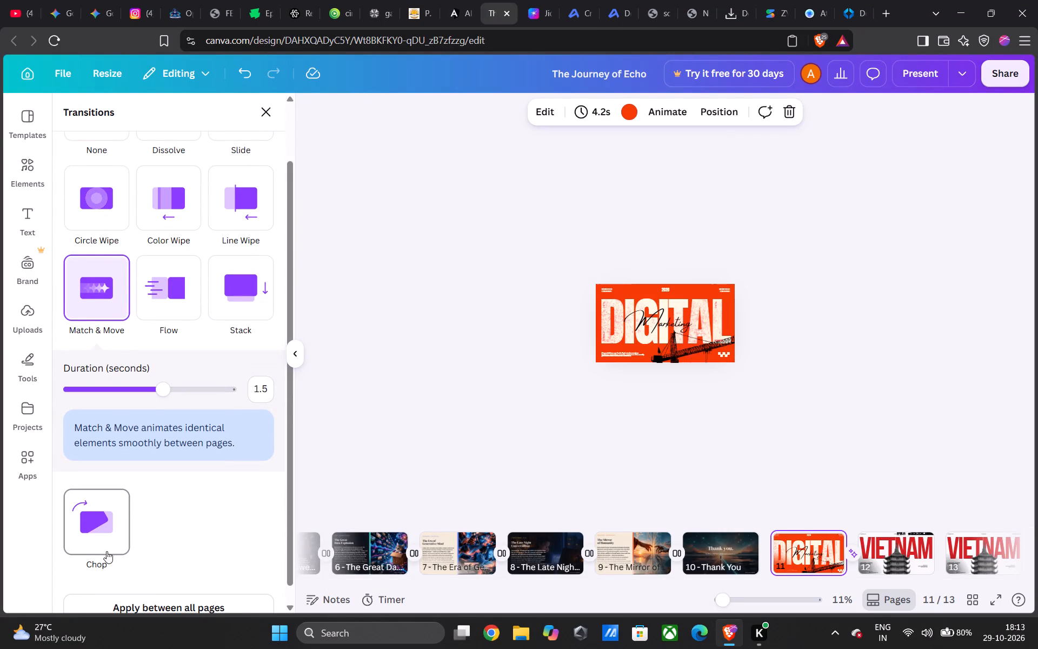
scroll(212, 546, down, 2)
click(447, 512)
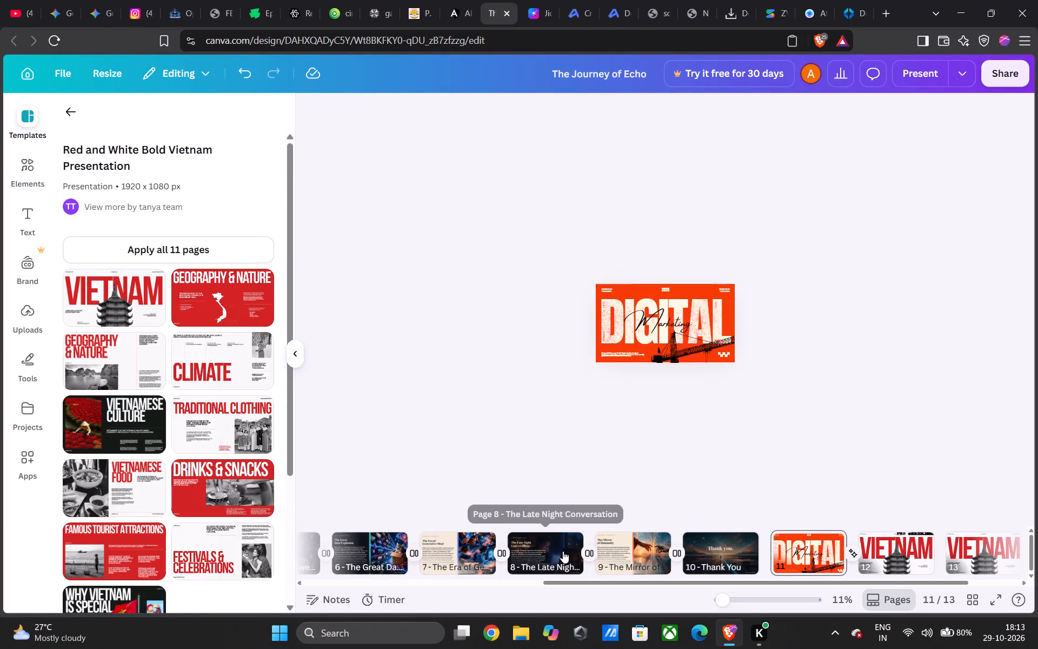
click(787, 554)
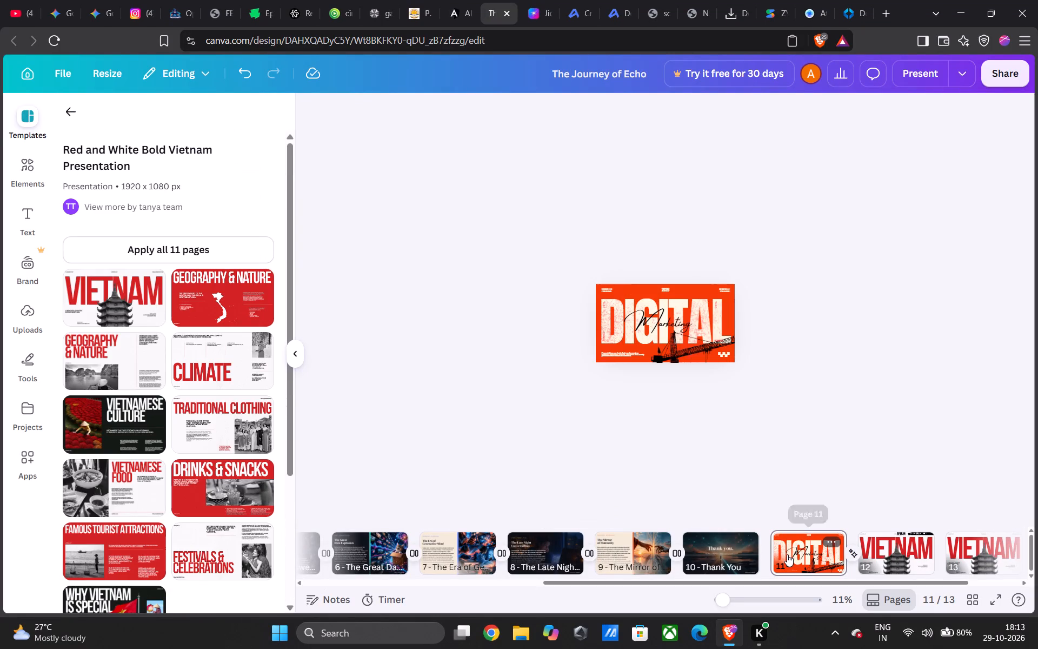
scroll(730, 421, down, 1)
scroll(730, 421, up, 1)
scroll(729, 421, down, 1)
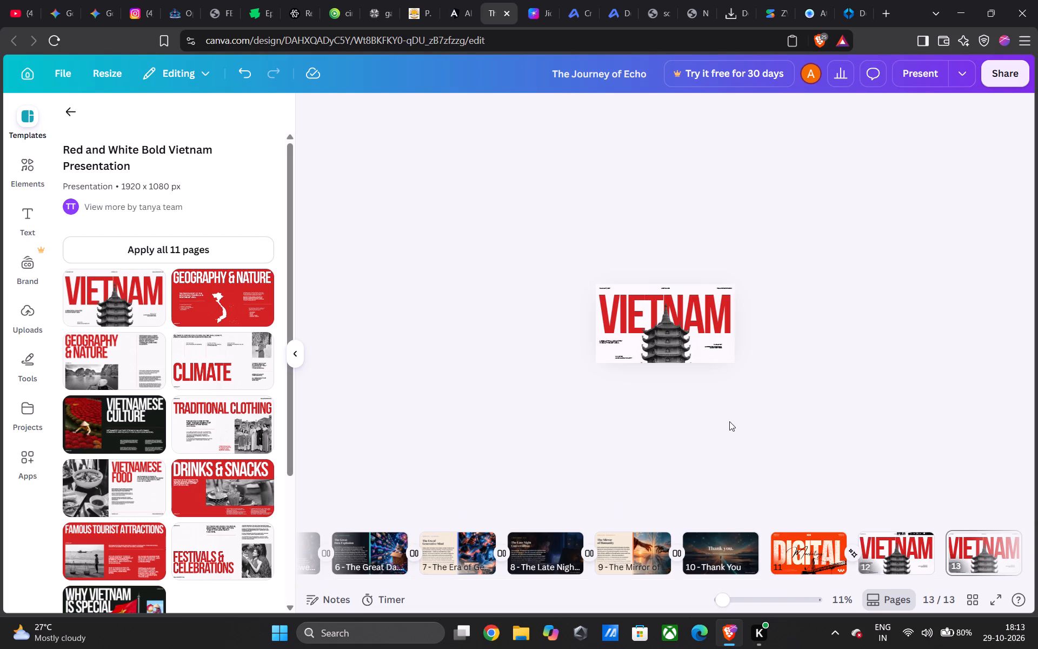
On page 11, shift the left texture overlay slightly further outward and the right texture overlay slightly inward over the DIGITAL title.
click(812, 564)
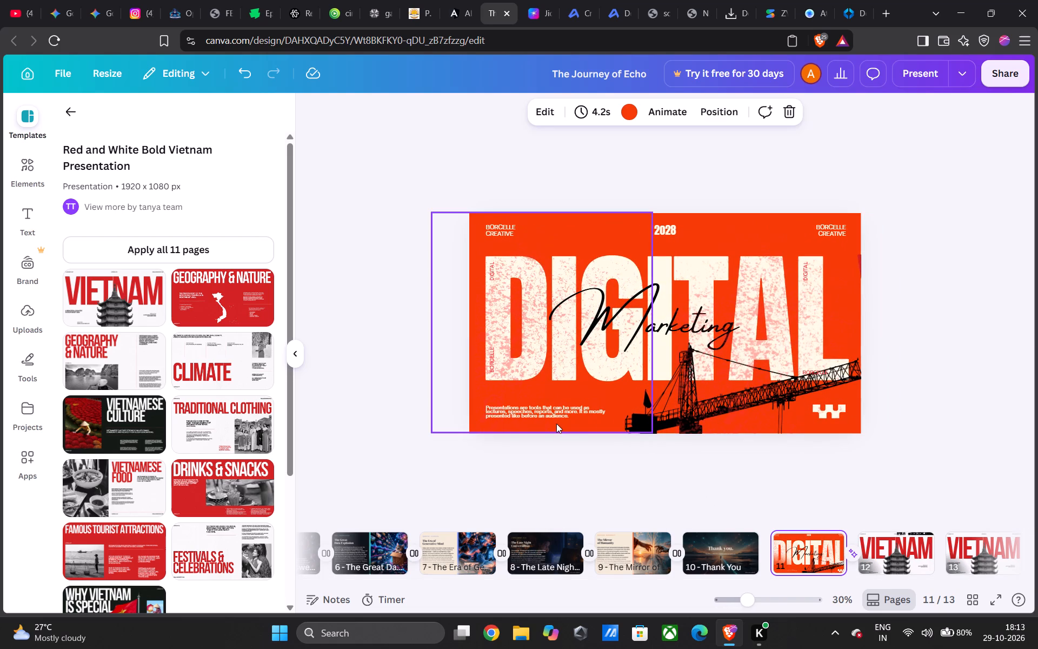
click(524, 372)
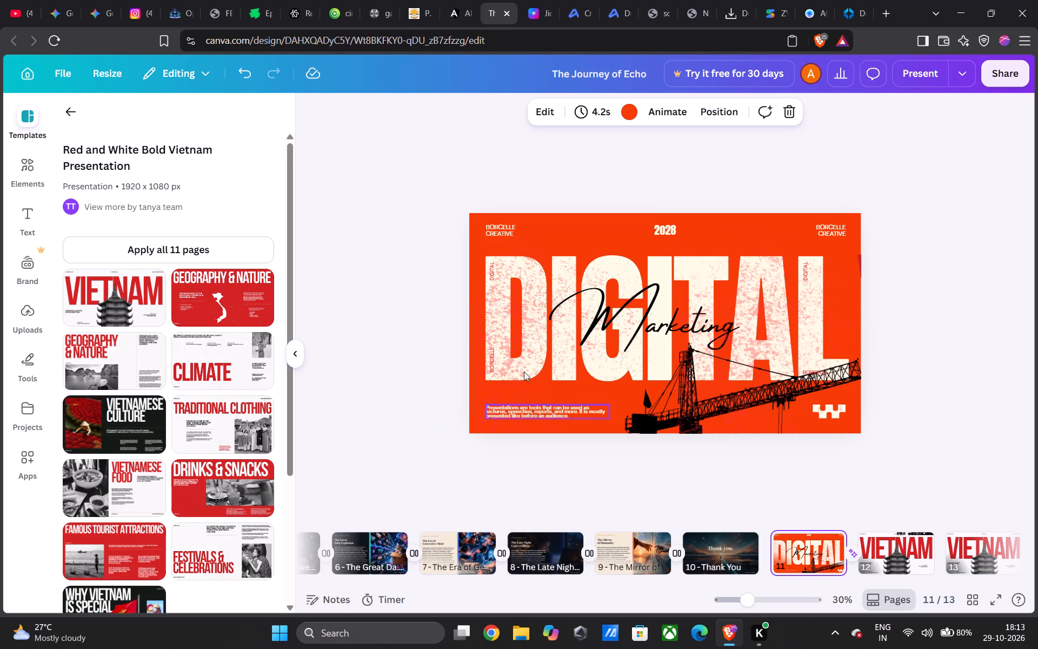
click(668, 362)
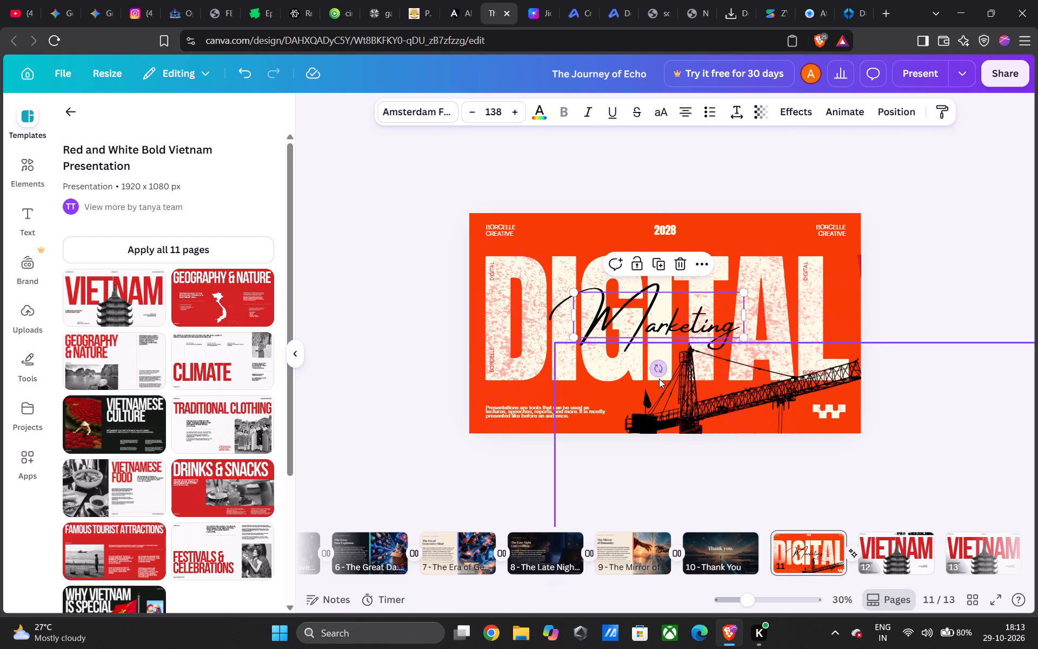
click(647, 327)
click(568, 376)
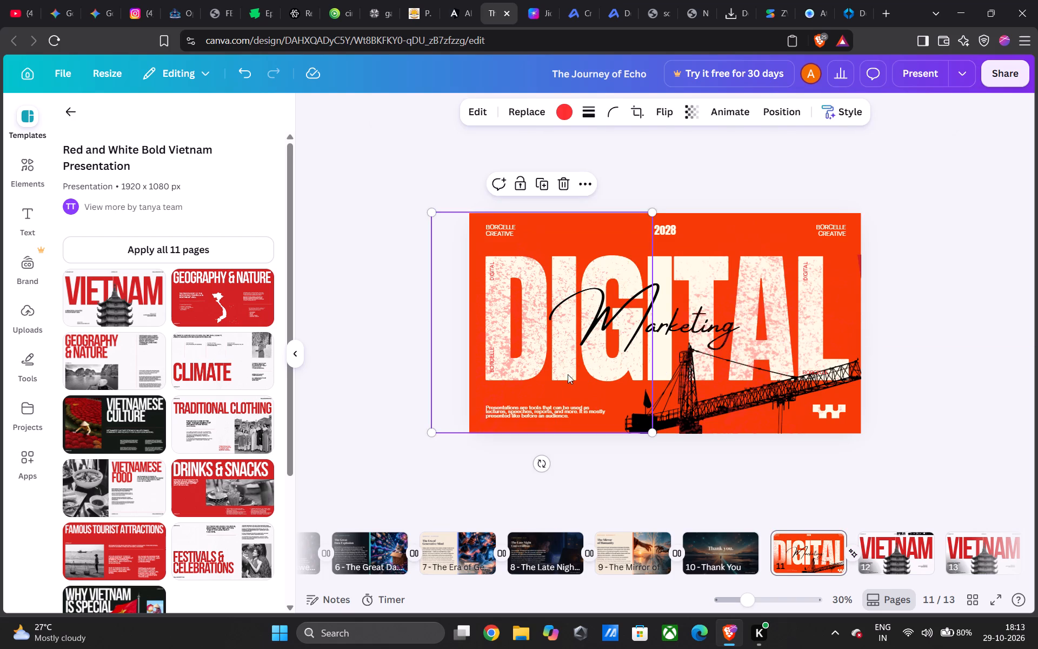
click(592, 358)
double_click(646, 374)
click(544, 342)
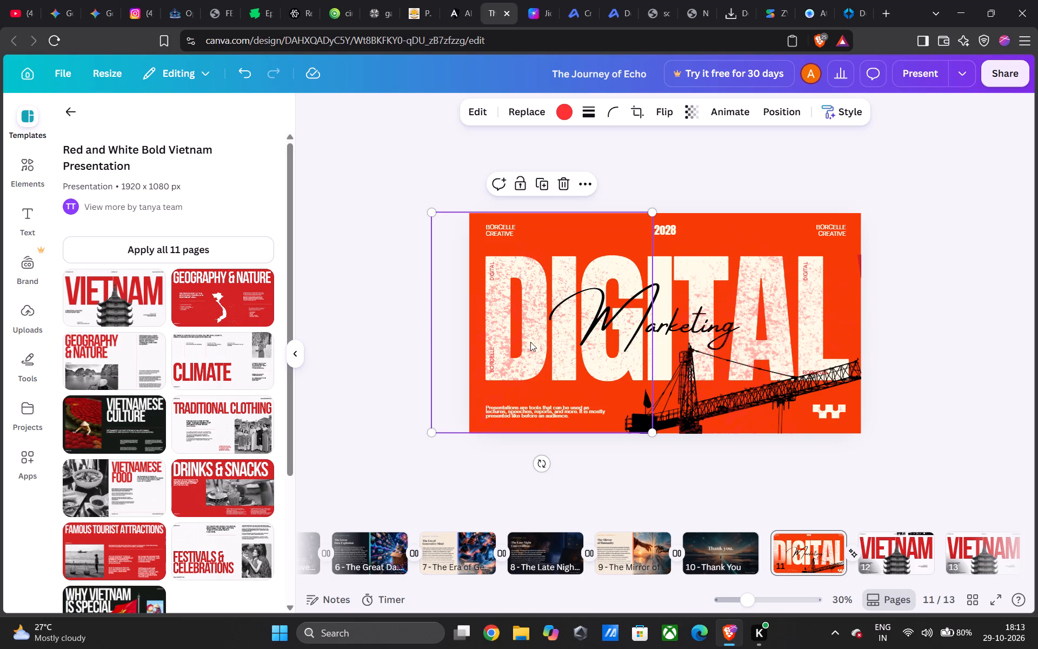
drag(442, 319, 422, 316)
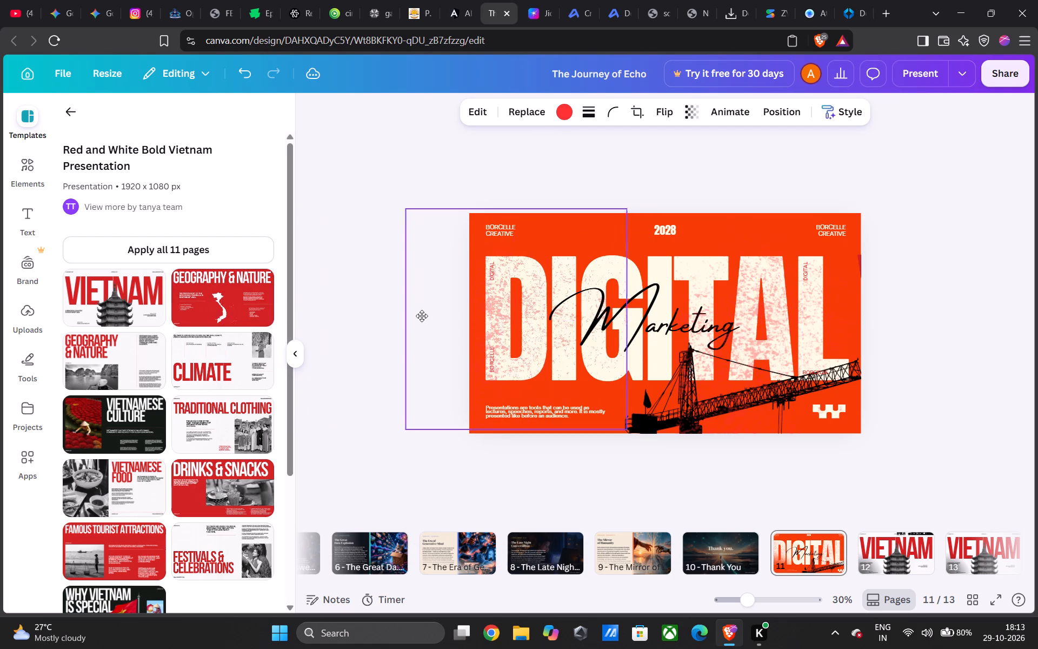
drag(422, 316, 435, 320)
drag(841, 322, 824, 325)
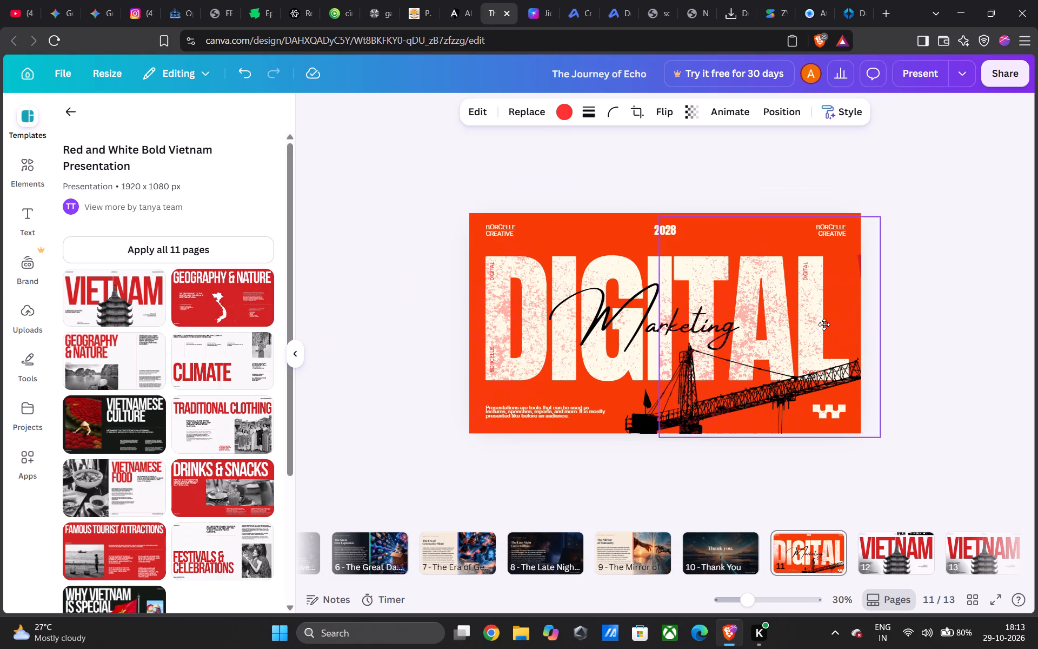
drag(824, 325, 813, 324)
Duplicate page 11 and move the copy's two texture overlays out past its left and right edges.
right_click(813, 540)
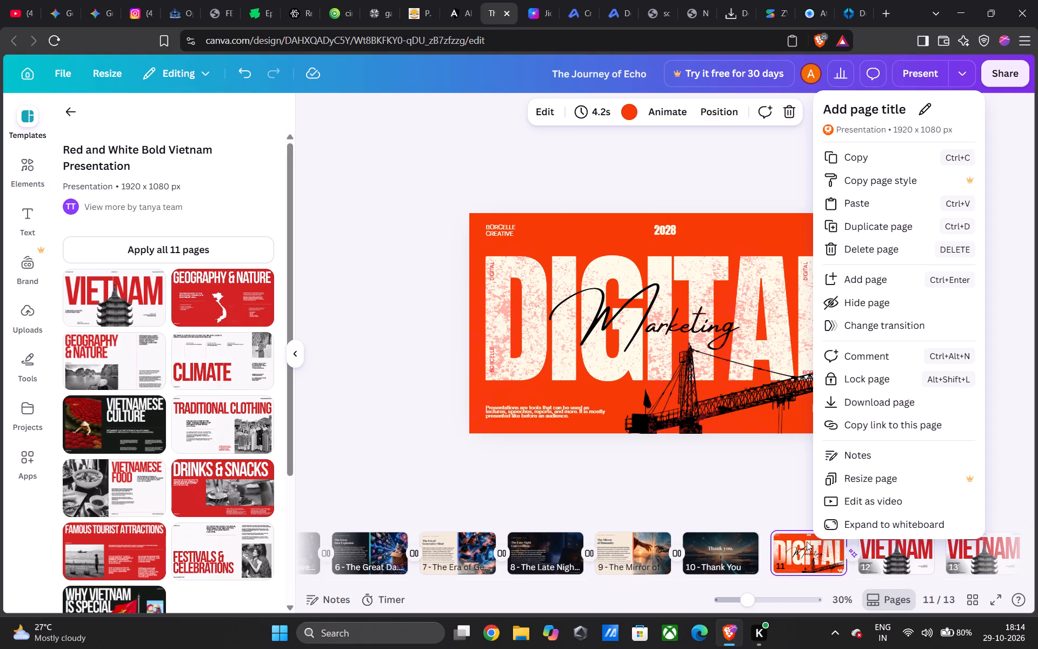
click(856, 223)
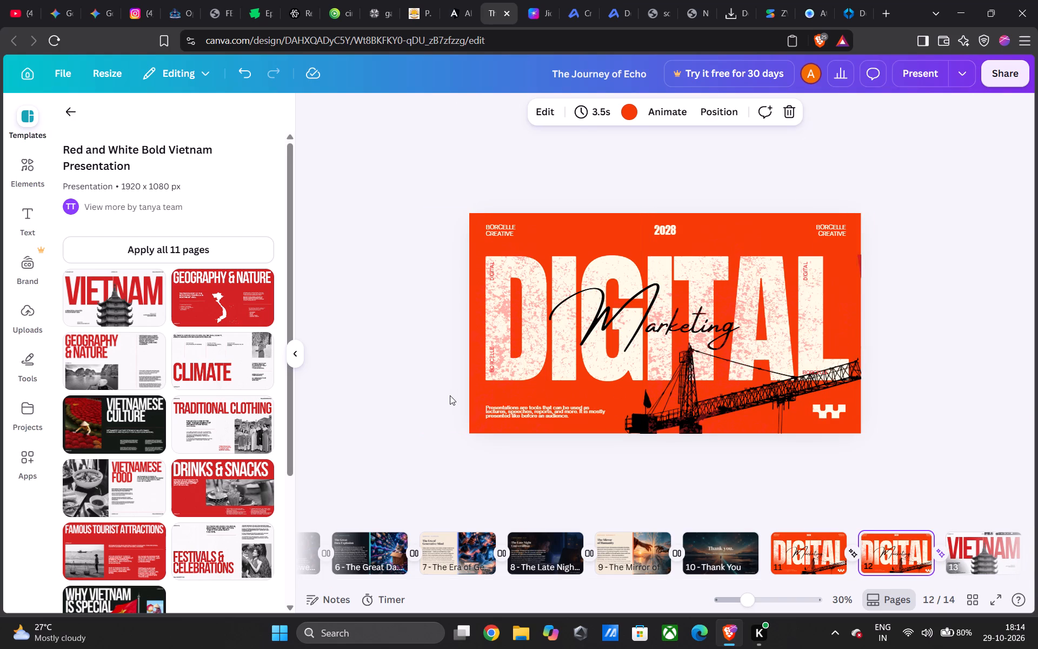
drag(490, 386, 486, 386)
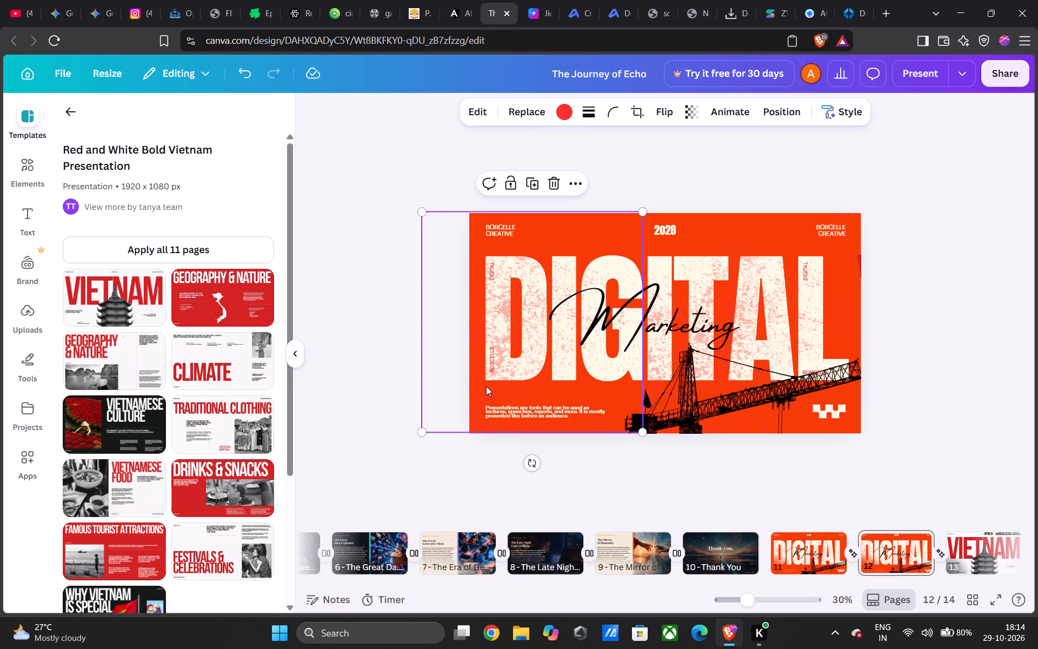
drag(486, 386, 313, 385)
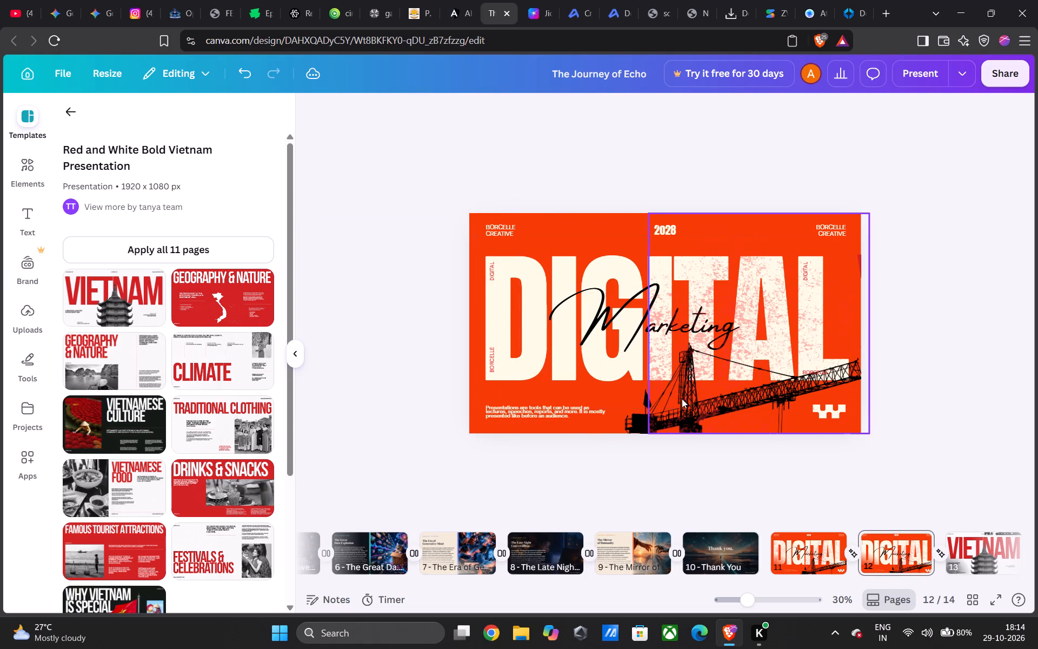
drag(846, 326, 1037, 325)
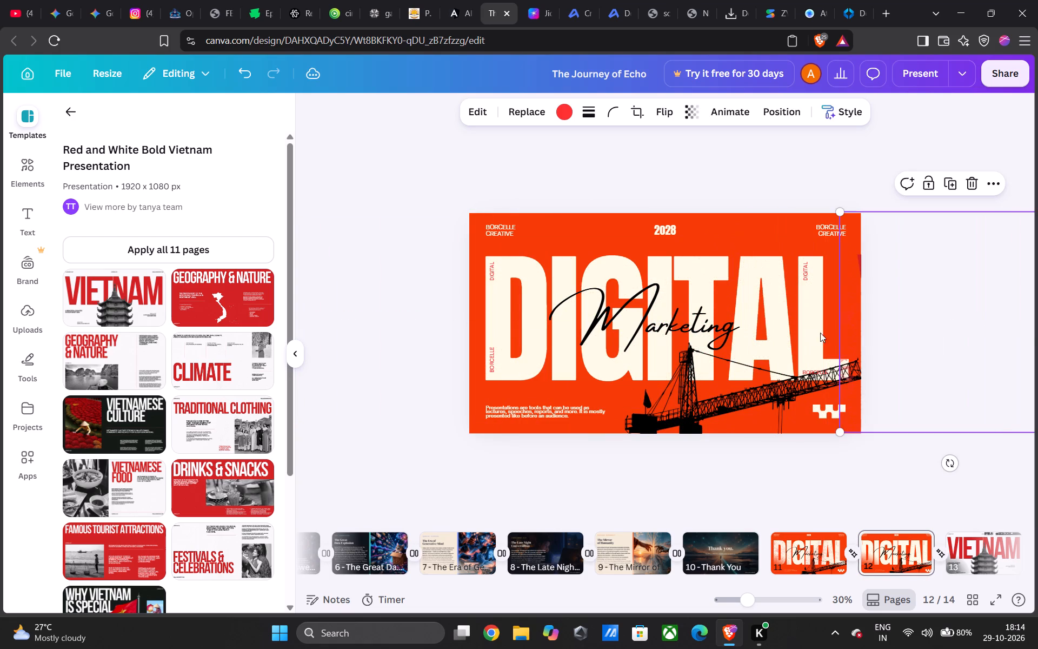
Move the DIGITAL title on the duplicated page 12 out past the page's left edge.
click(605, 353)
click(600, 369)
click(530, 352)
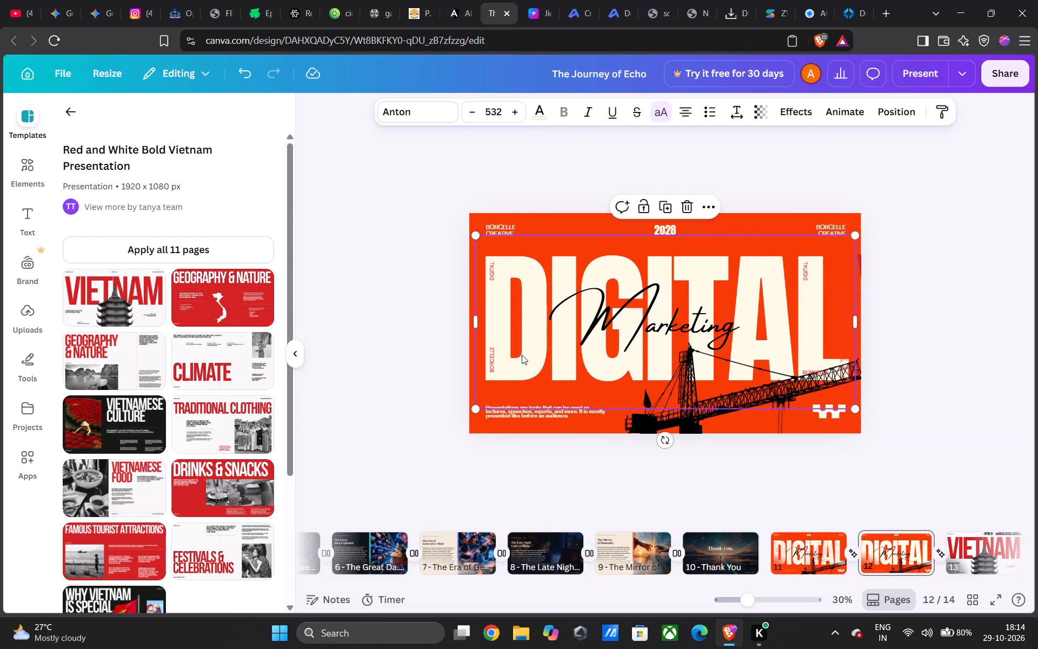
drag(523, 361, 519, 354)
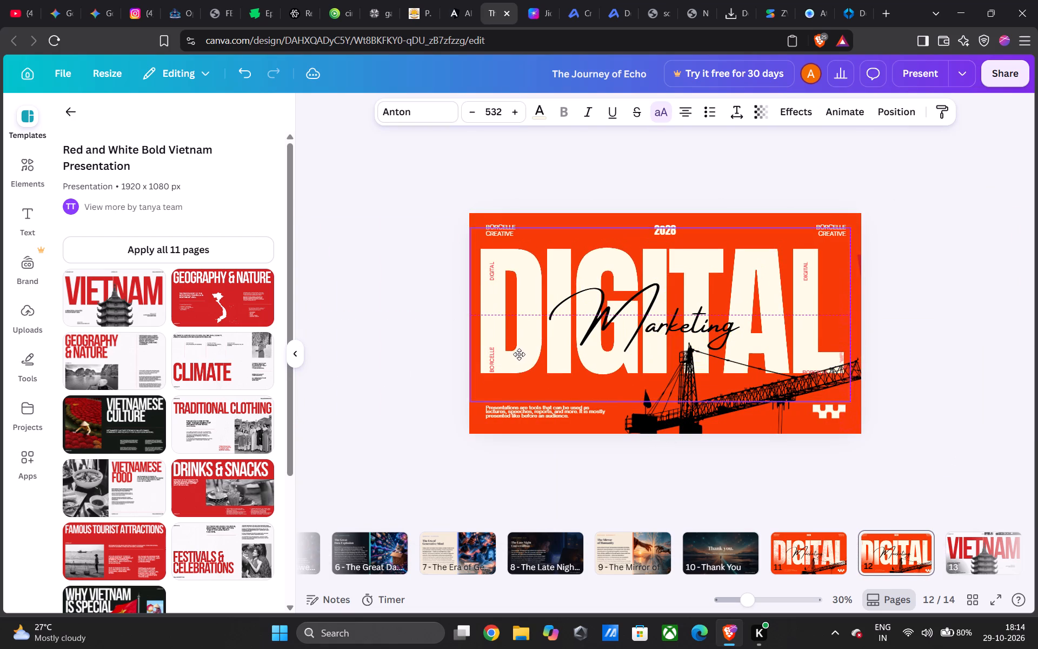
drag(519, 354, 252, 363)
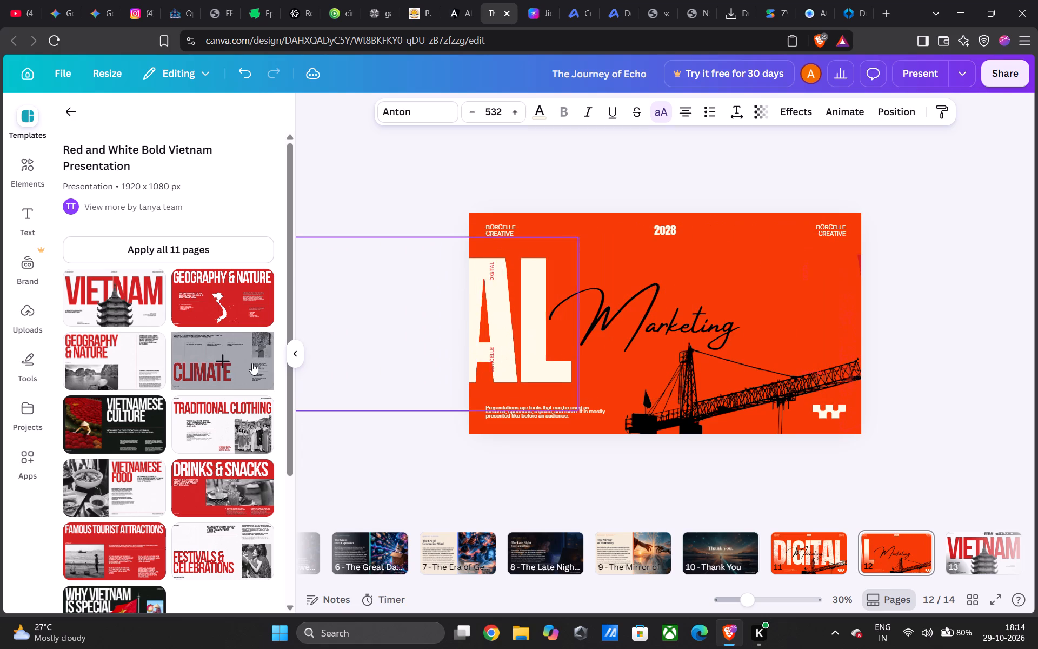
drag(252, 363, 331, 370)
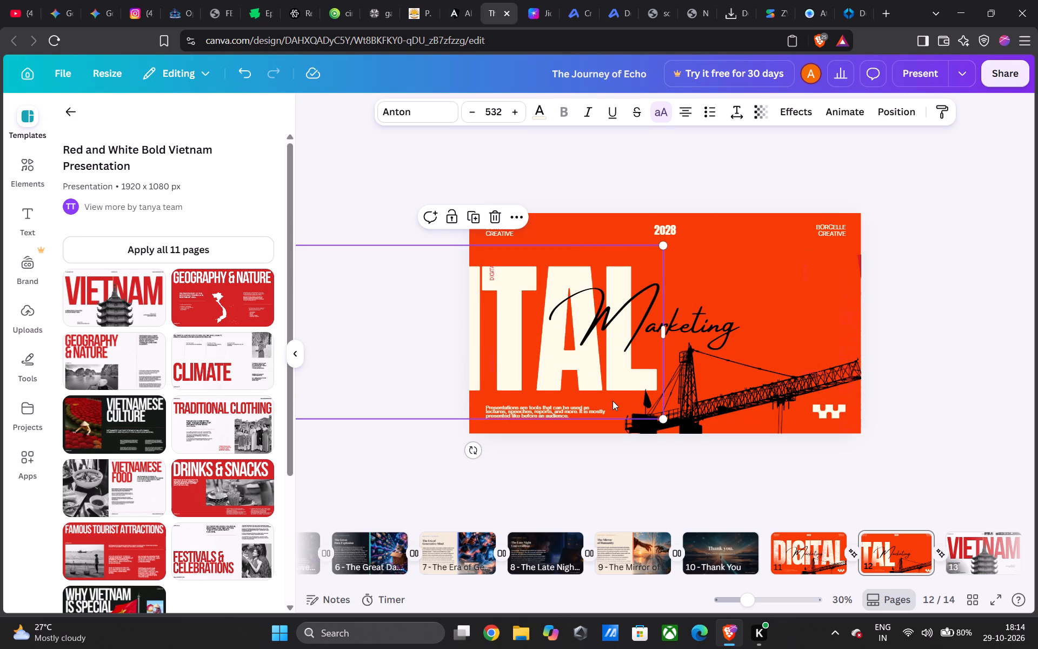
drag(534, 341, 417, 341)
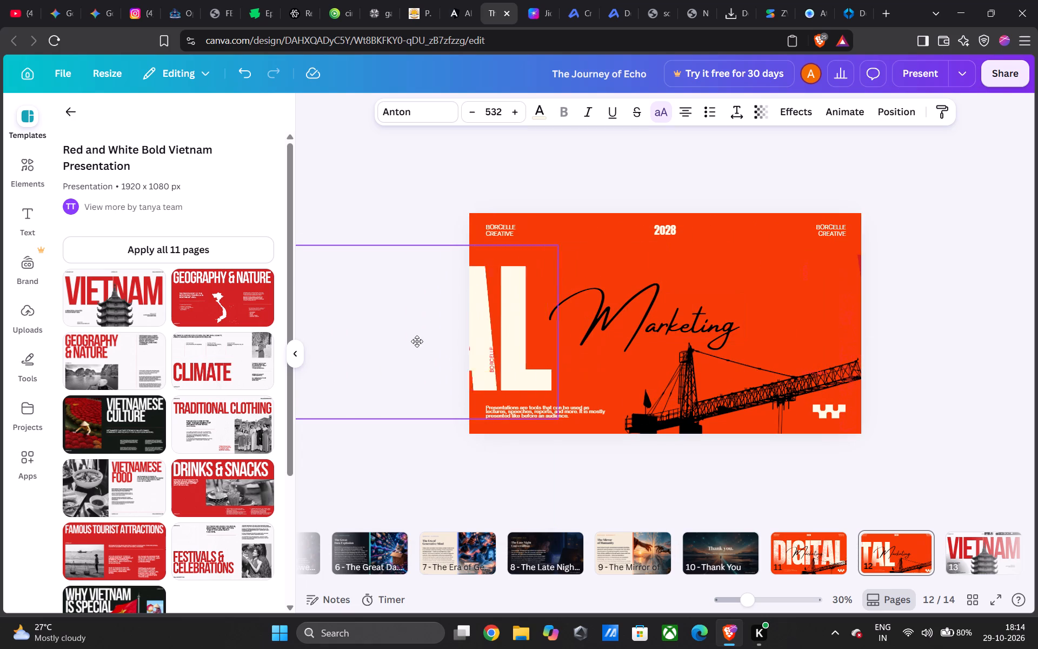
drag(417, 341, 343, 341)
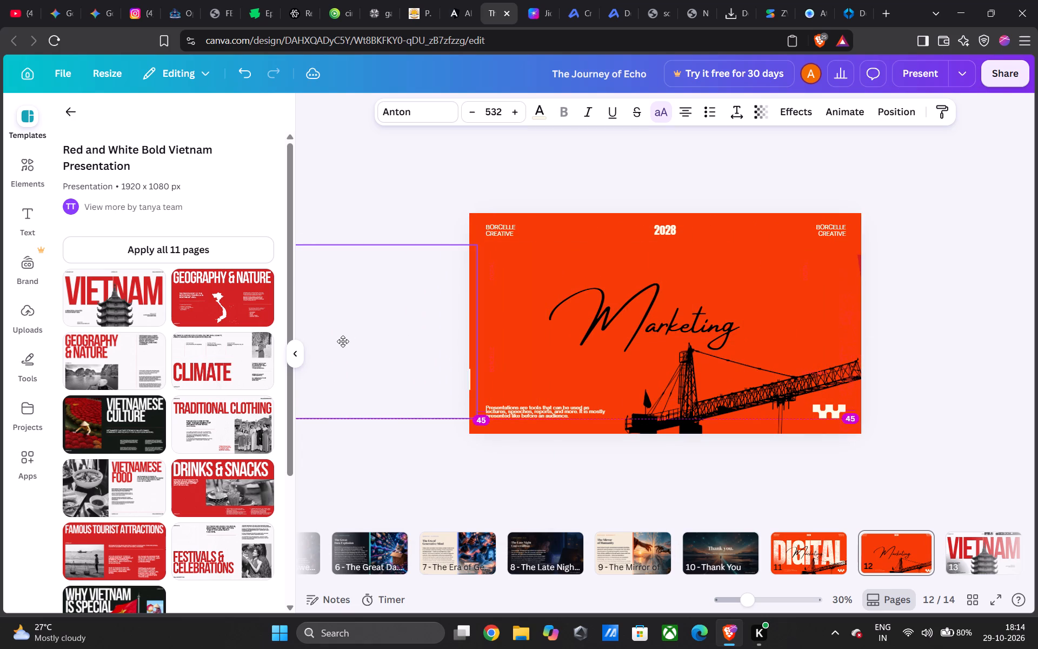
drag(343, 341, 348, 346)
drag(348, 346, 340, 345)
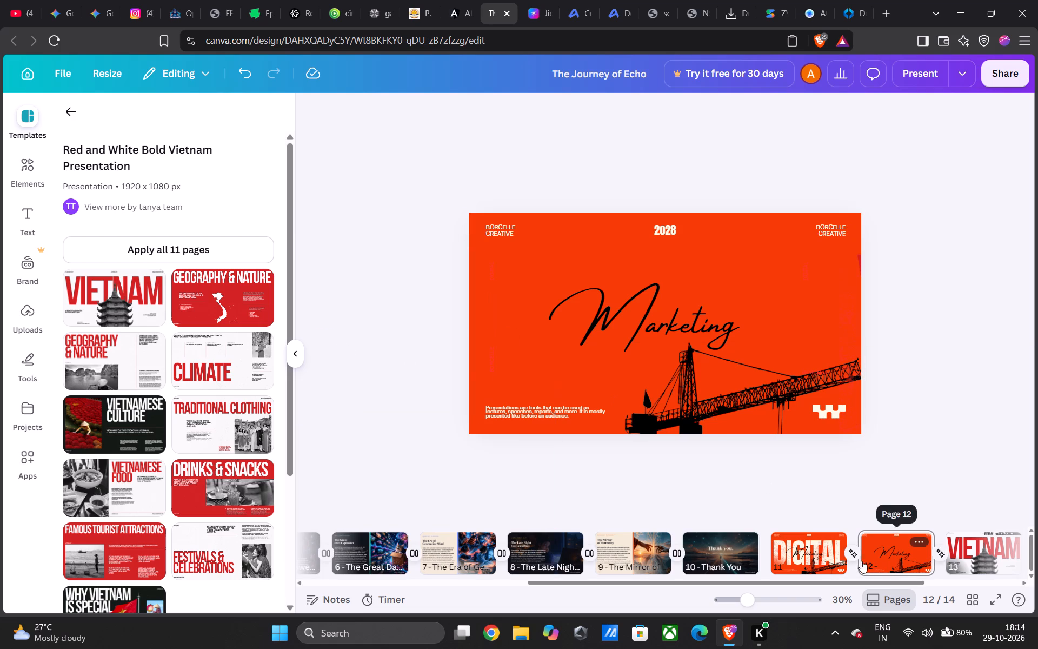
Present the slides full screen from page 11 to preview the transitions through to the Vietnam page, and exit.
click(818, 558)
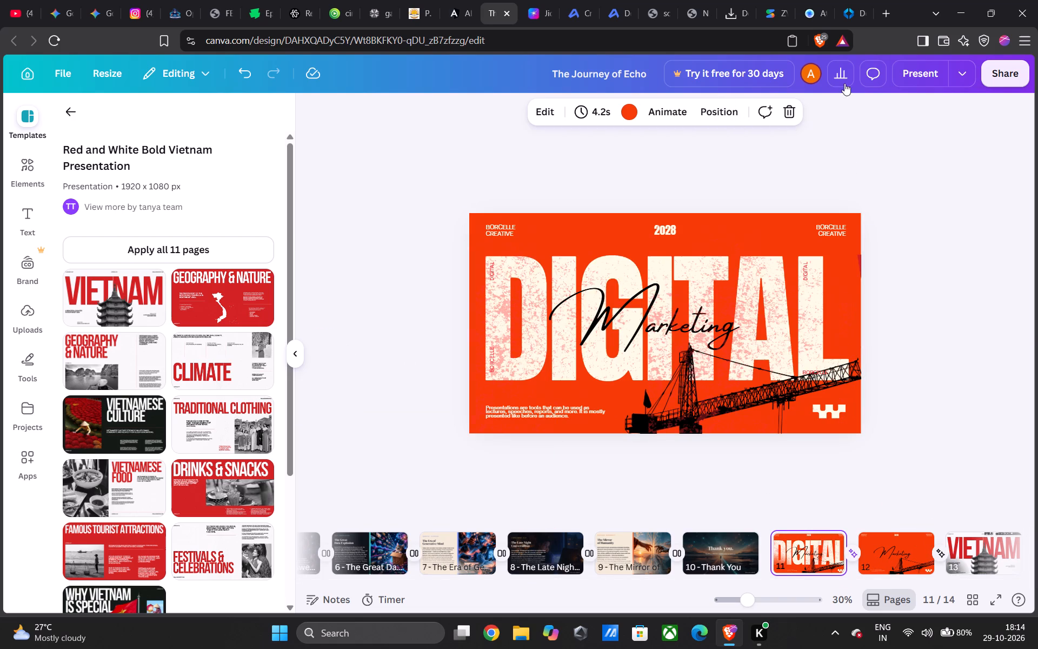
click(920, 80)
click(1000, 328)
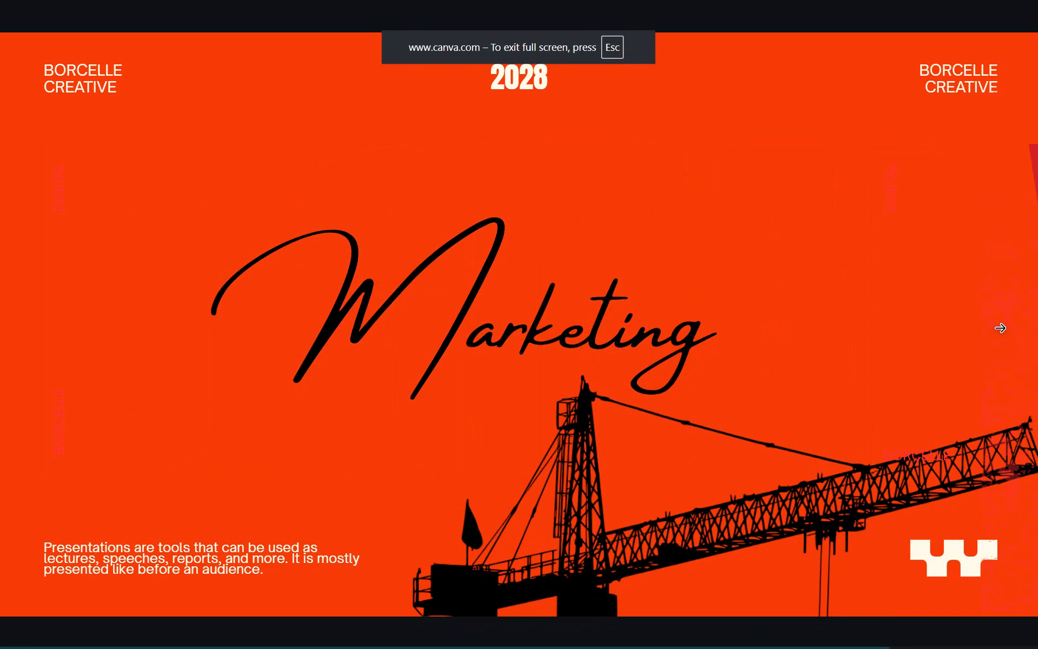
click(1032, 315)
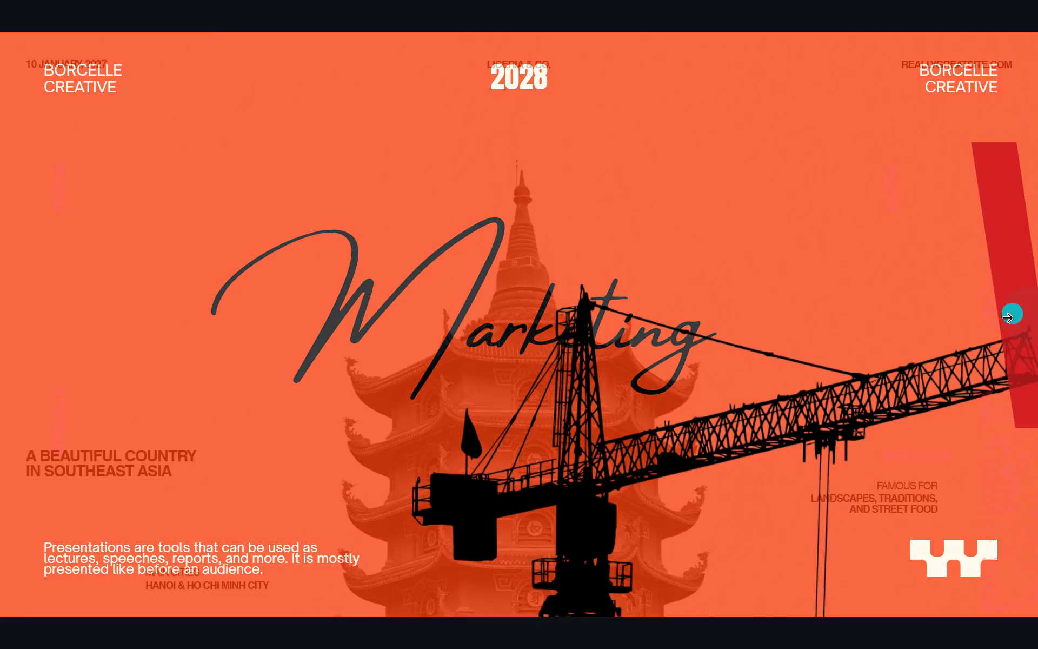
click(990, 330)
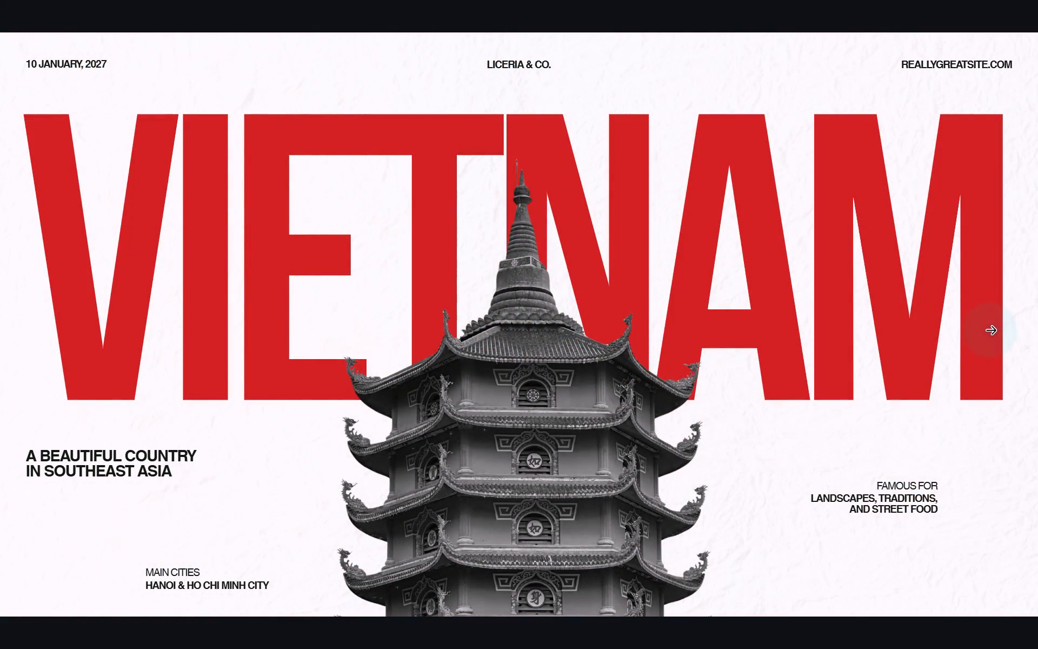
click(990, 330)
click(1007, 628)
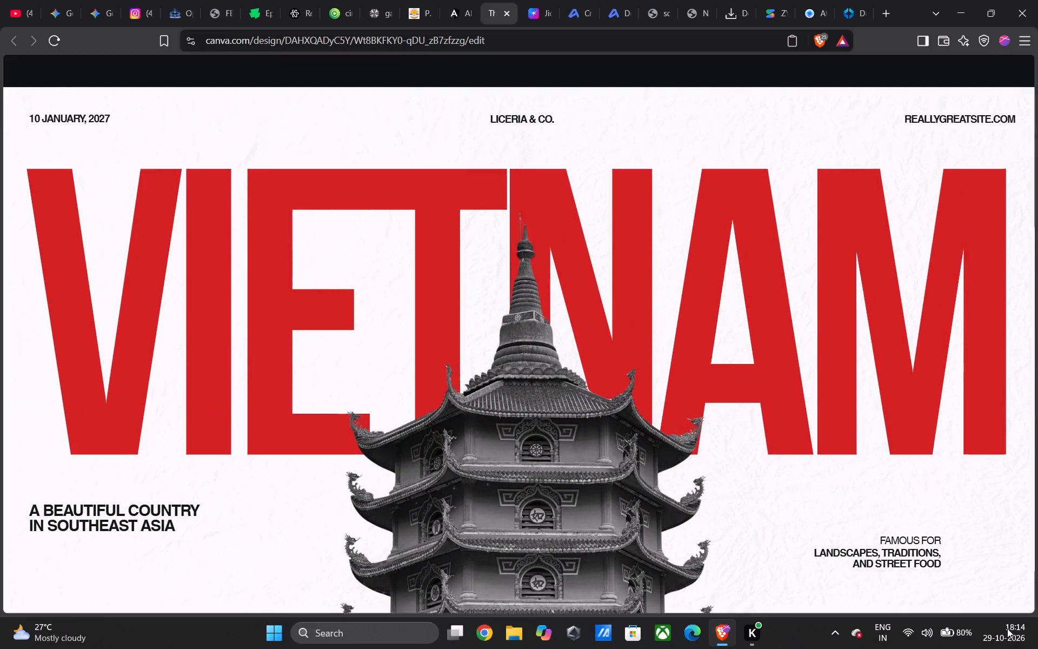
Preview the Match & Move transition between pages 11 and 12 and check the texture overlay on page 11.
click(840, 555)
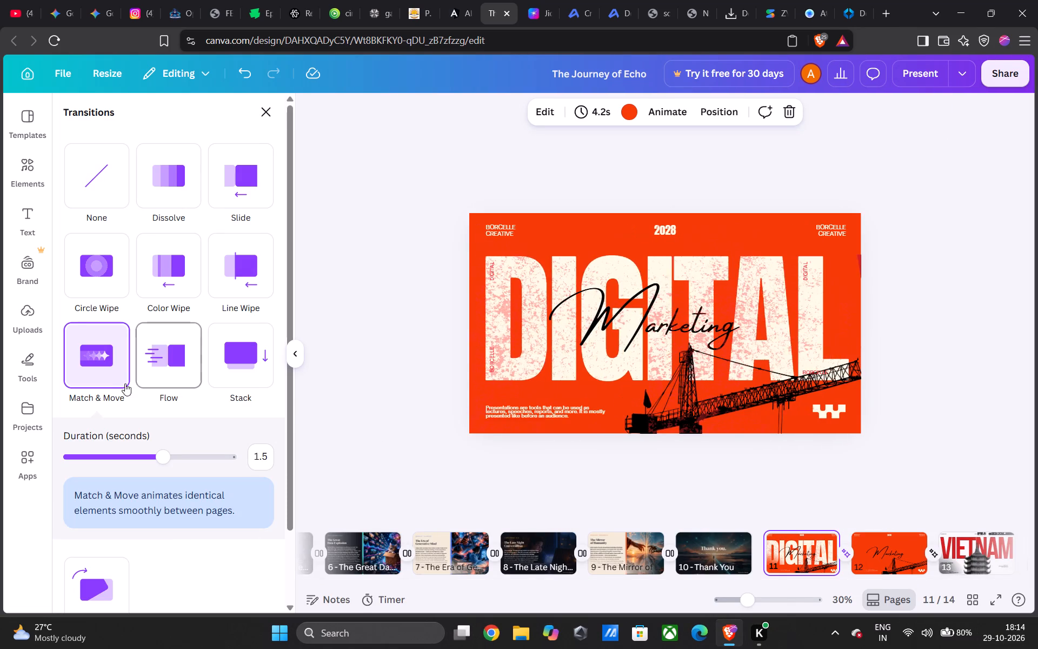
click(105, 379)
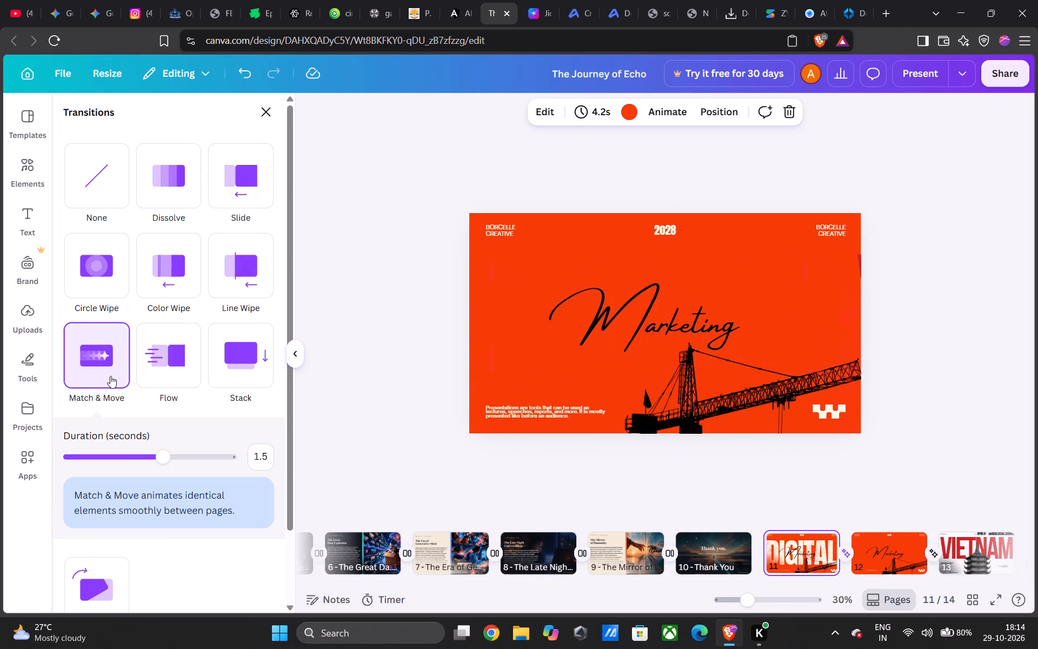
click(901, 559)
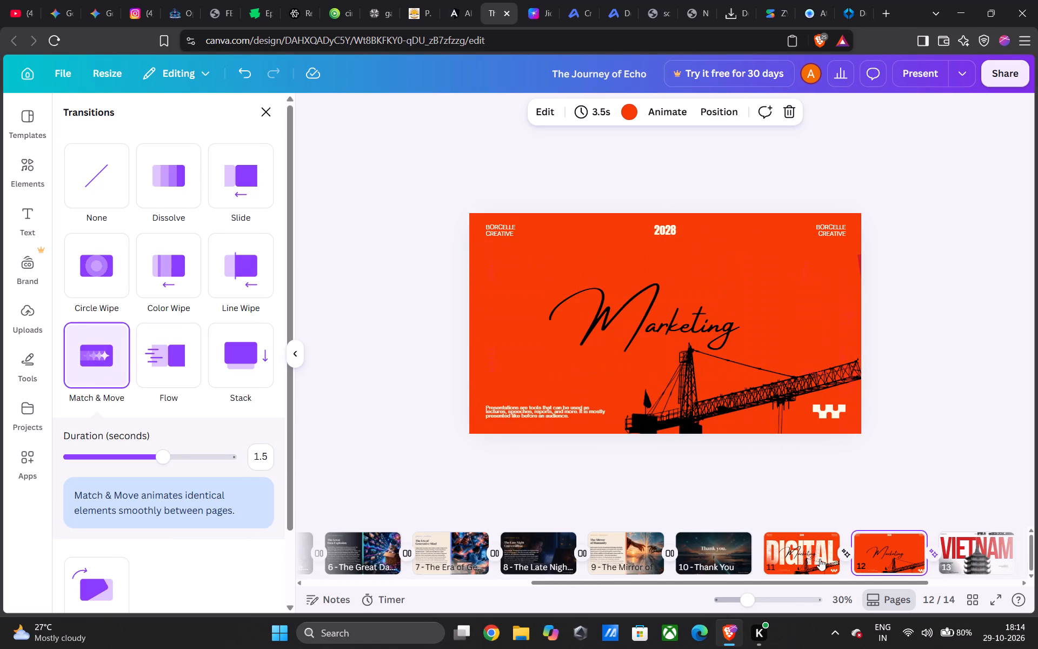
click(774, 559)
right_click(519, 310)
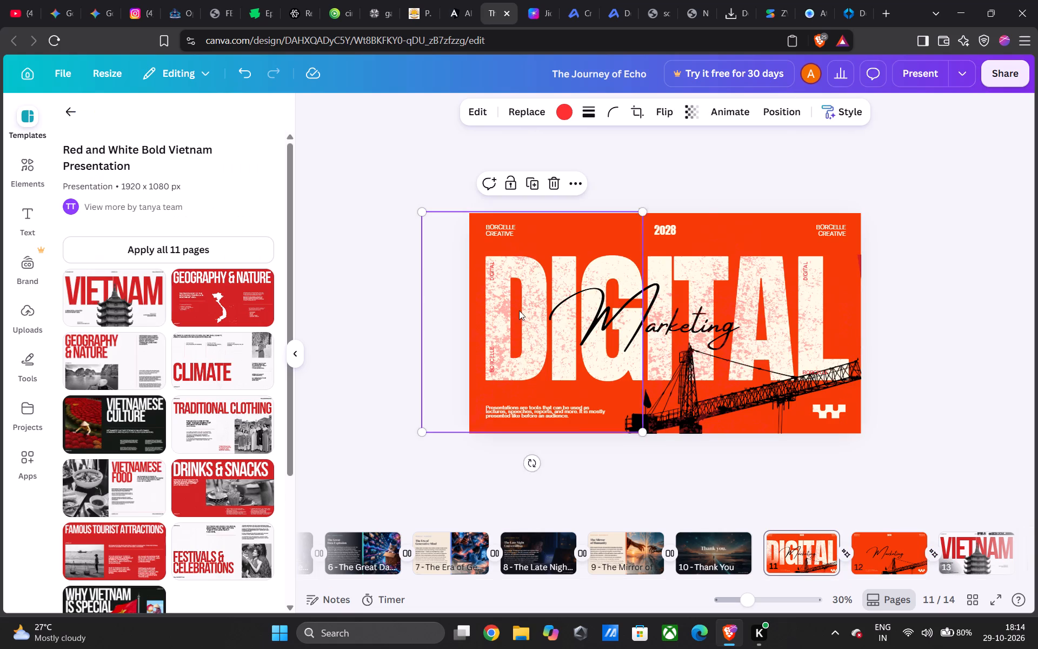
click(497, 484)
click(412, 485)
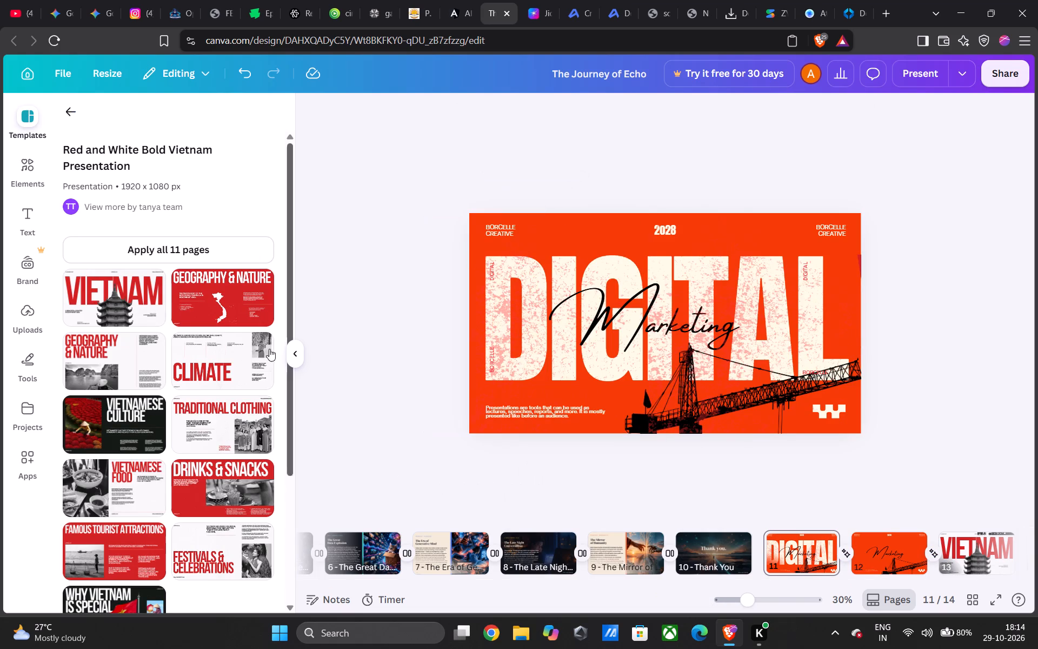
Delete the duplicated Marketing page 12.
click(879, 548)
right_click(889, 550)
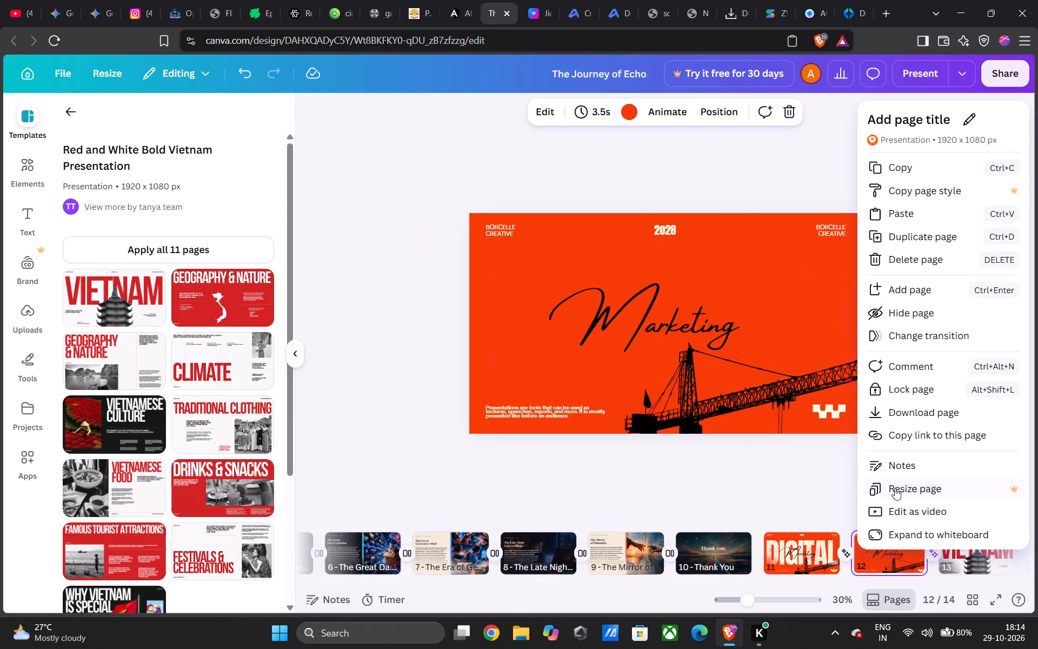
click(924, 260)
Duplicate the Digital Marketing page 11.
right_click(811, 542)
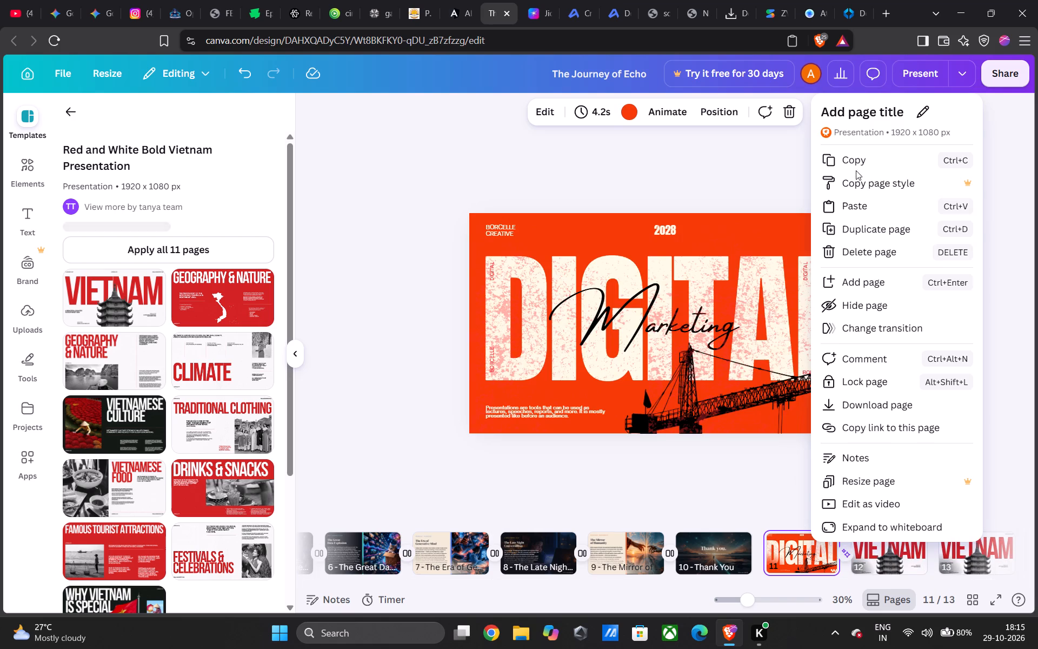
click(871, 234)
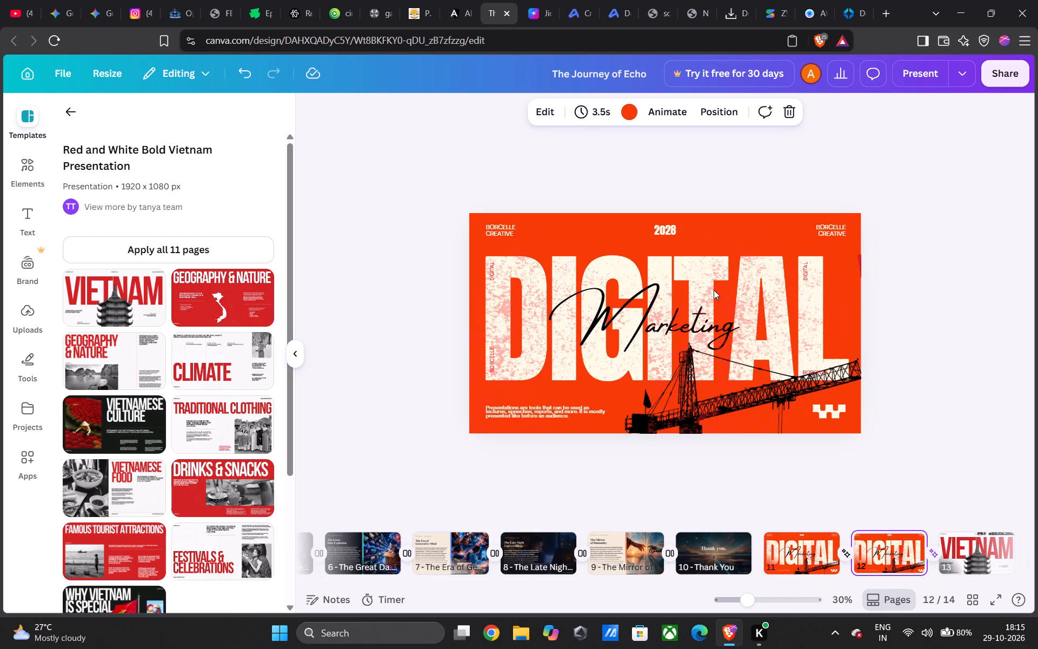
Move both texture overlays covering the DIGITAL title on page 12 out past the page's right edge.
click(776, 306)
drag(776, 306, 984, 306)
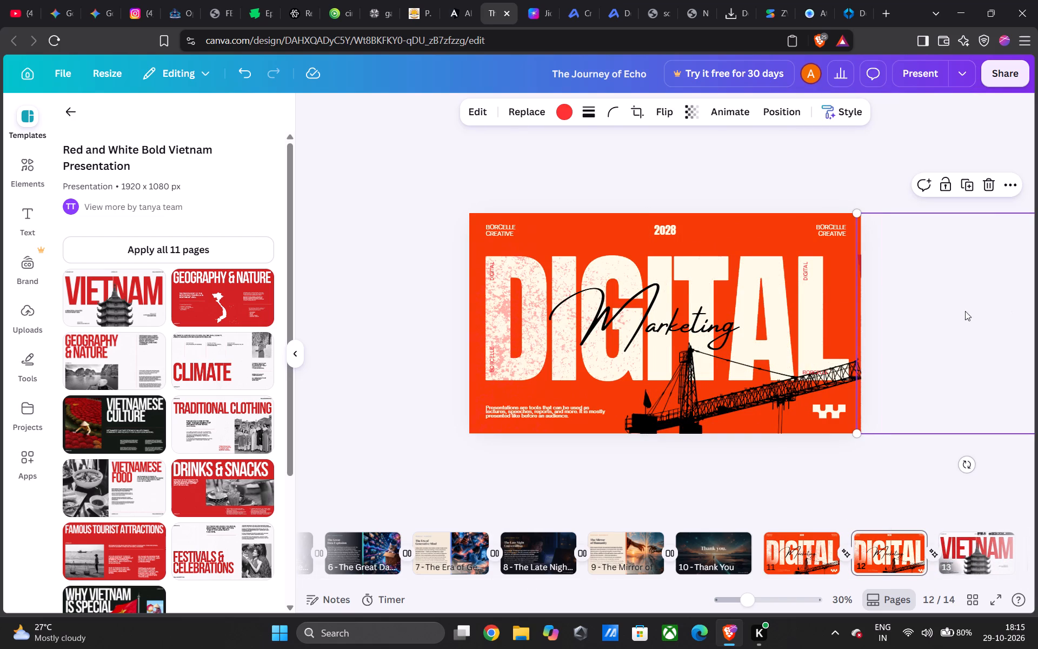
drag(541, 322, 937, 316)
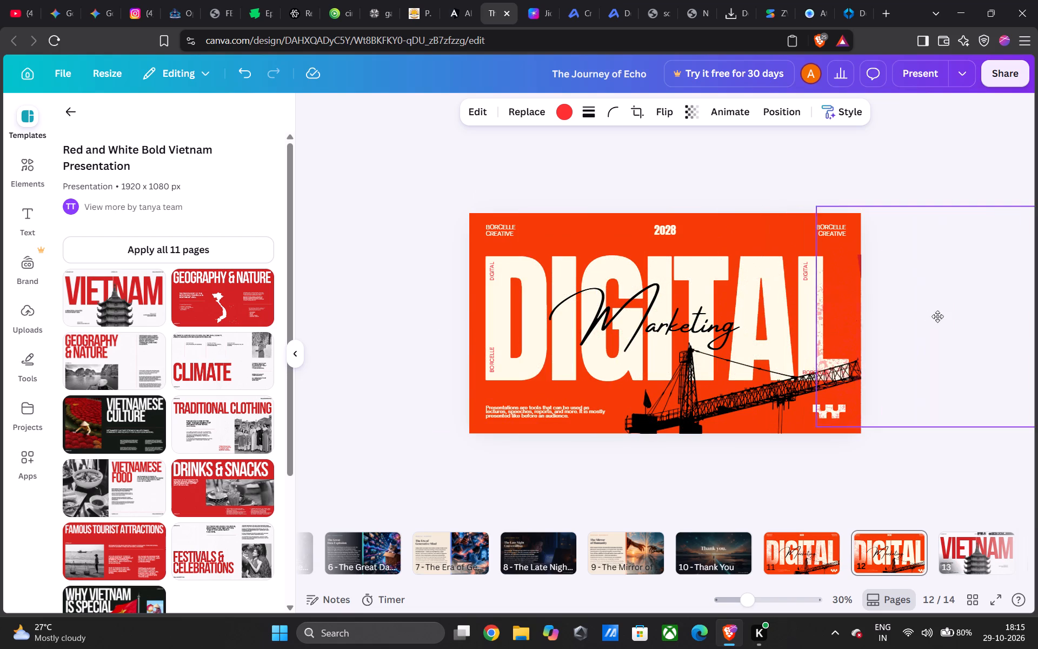
drag(937, 316, 974, 324)
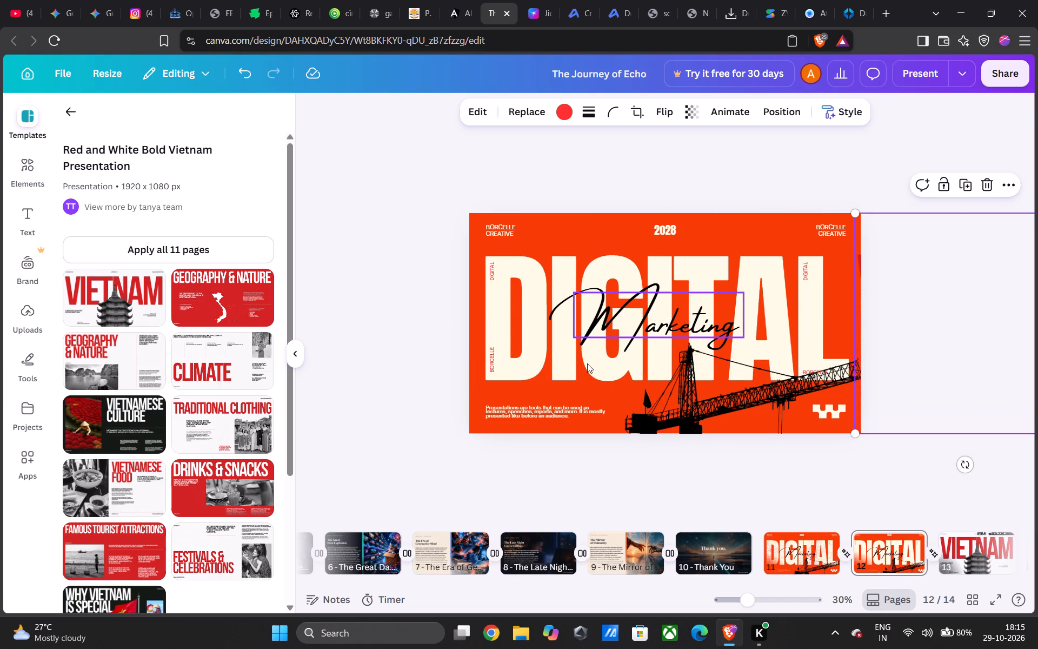
Move the DIGITAL title on page 12 out past the page's left edge.
click(587, 363)
click(570, 368)
click(524, 356)
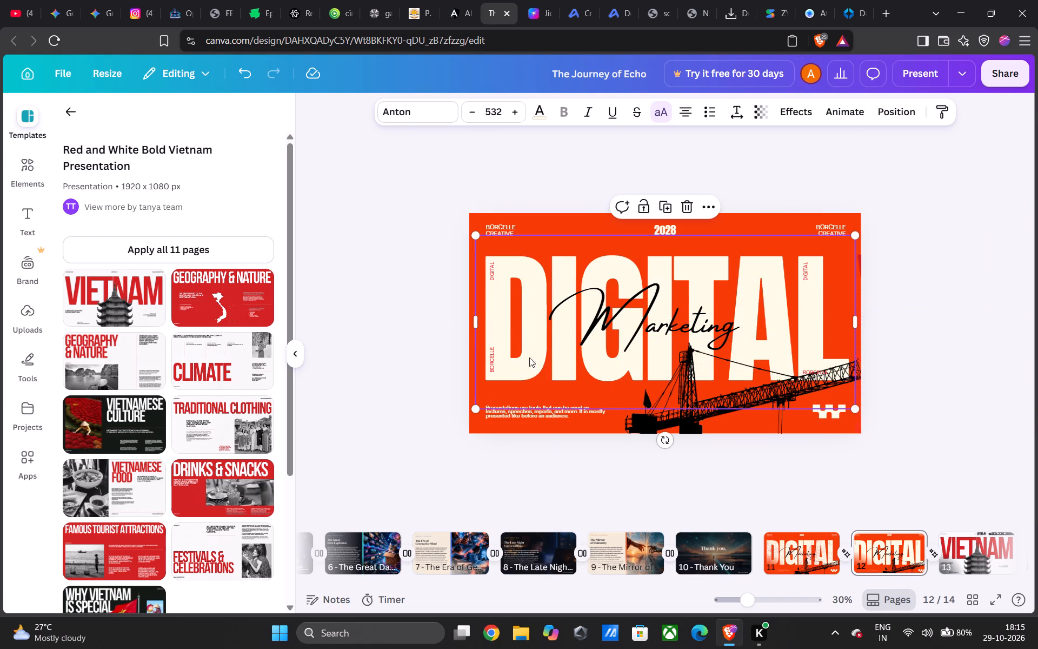
drag(539, 361, 185, 357)
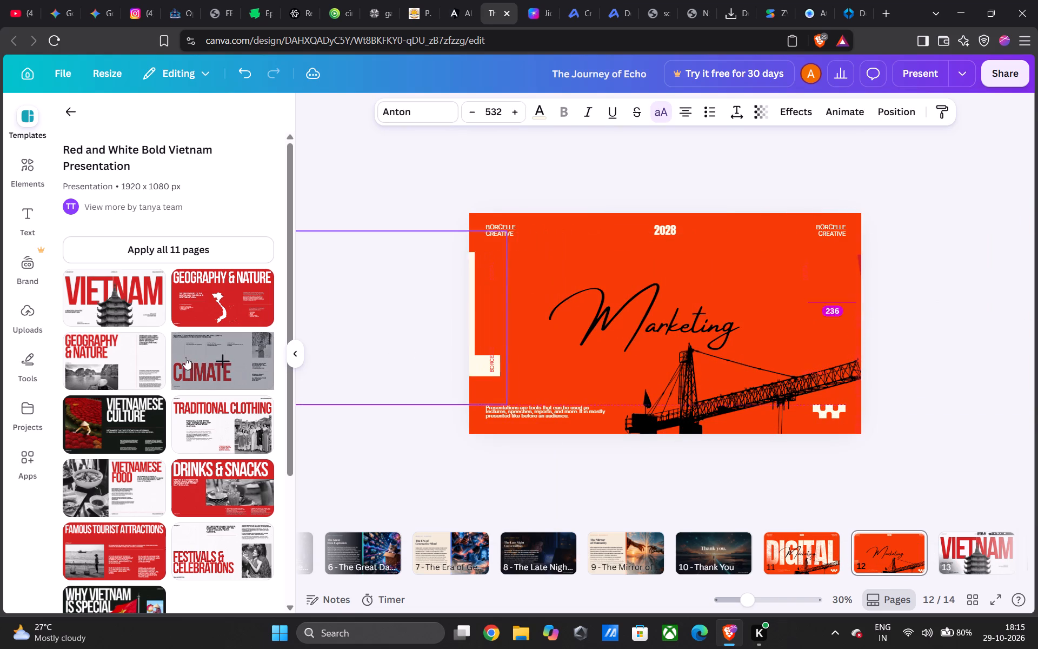
drag(185, 357, 162, 360)
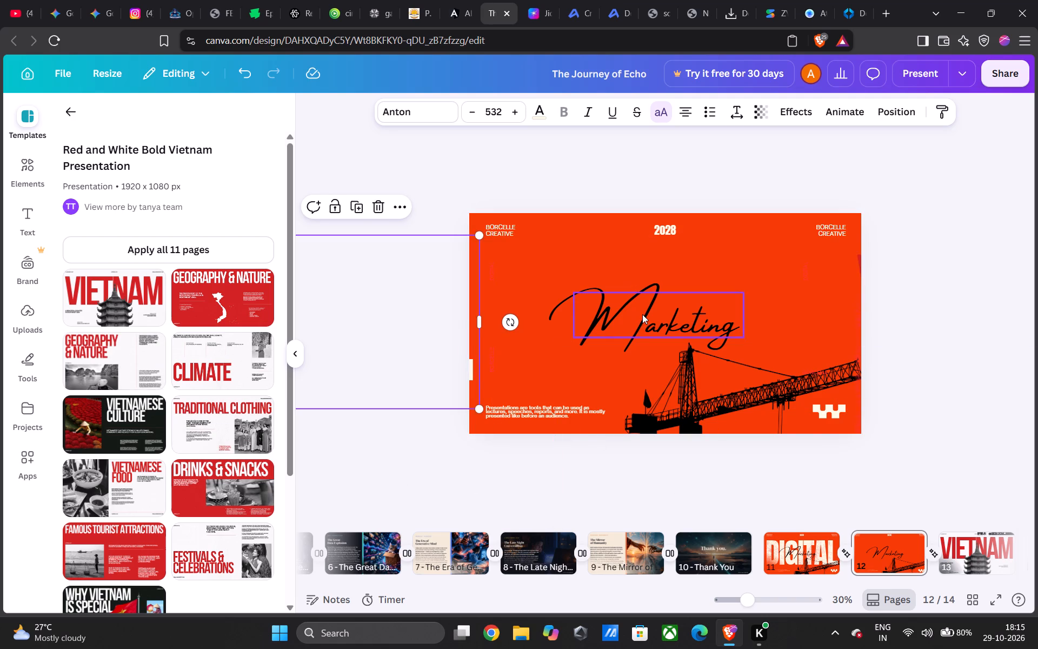
Move the script Marketing text on page 12 out past the page's left edge.
drag(642, 314, 371, 327)
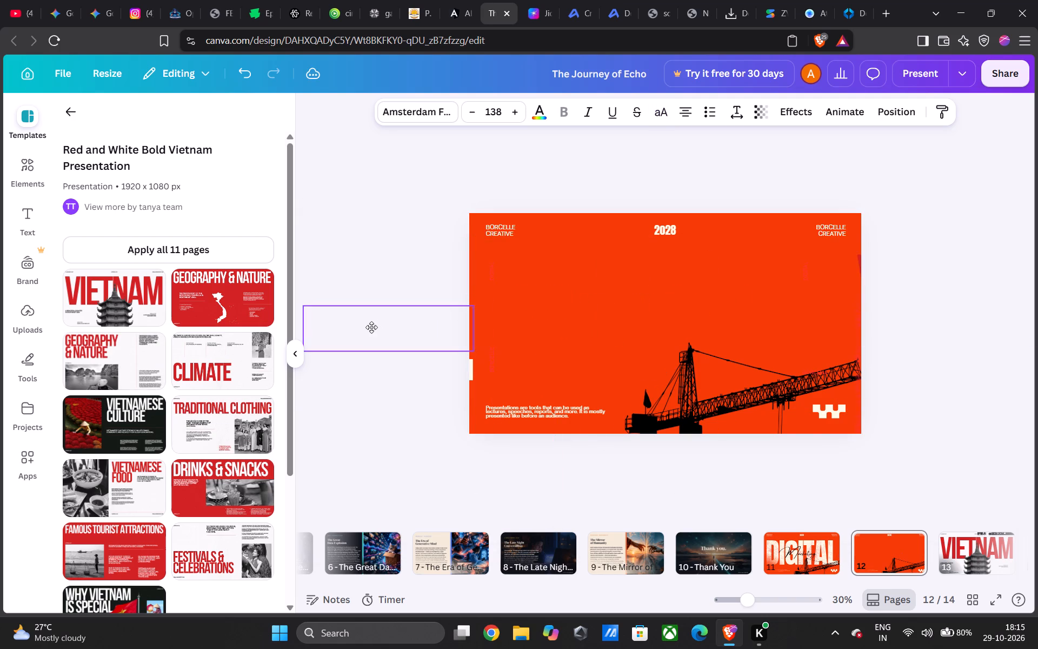
drag(371, 327, 375, 332)
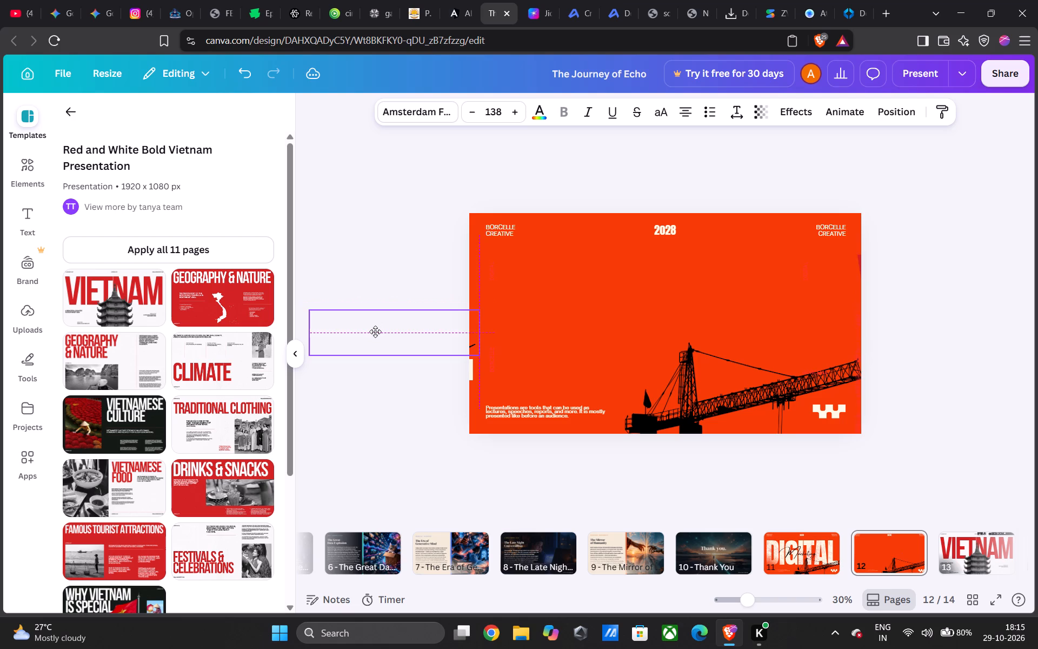
drag(375, 332, 370, 332)
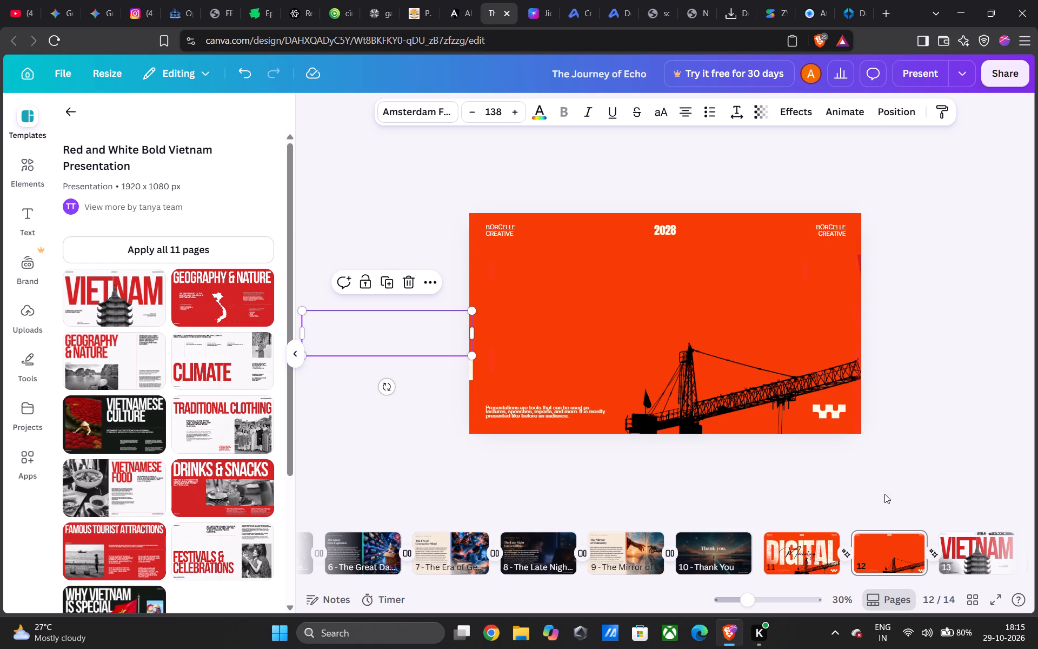
Set the Match & Move transition between pages 11 and 12 to a duration of 2 seconds.
click(846, 552)
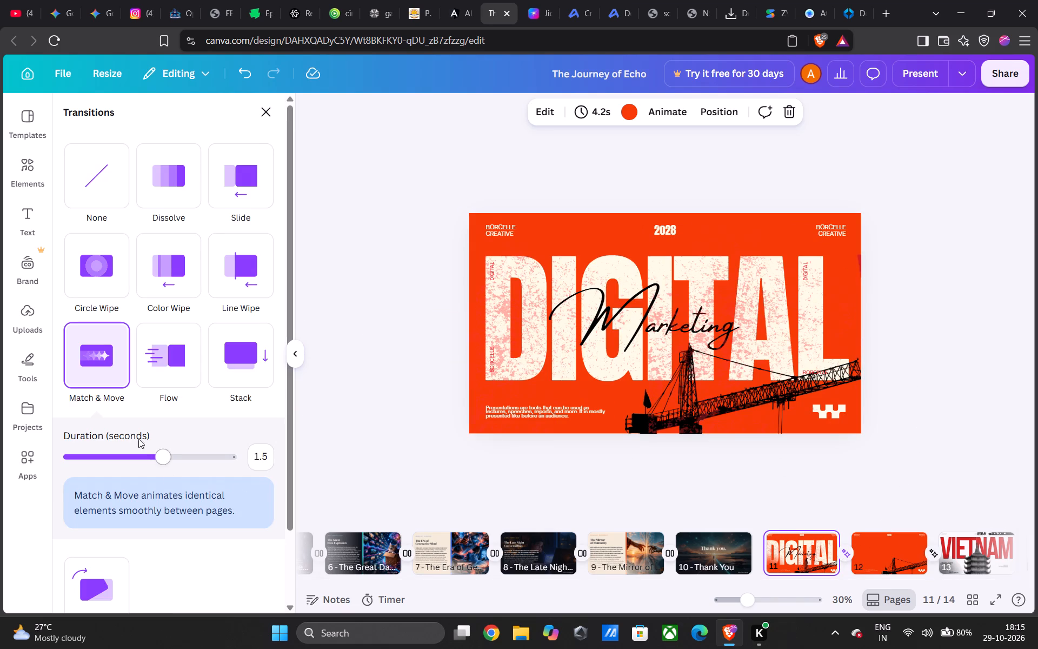
drag(163, 456, 195, 459)
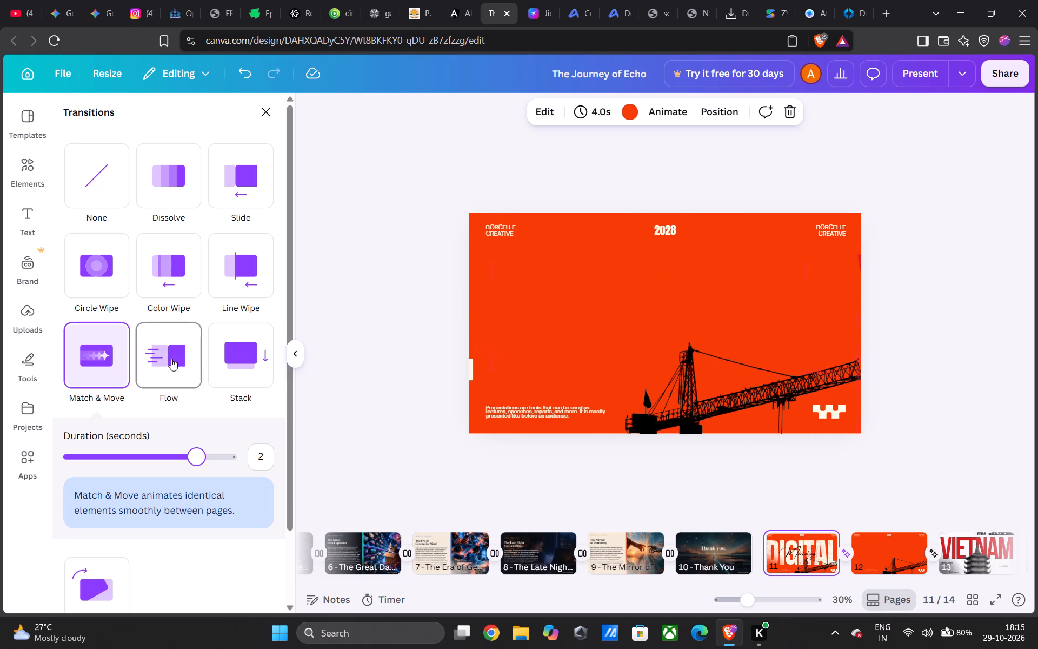
Set the Match & Move transition between page 12 and Vietnam page 13 to a duration of 2 seconds.
click(908, 559)
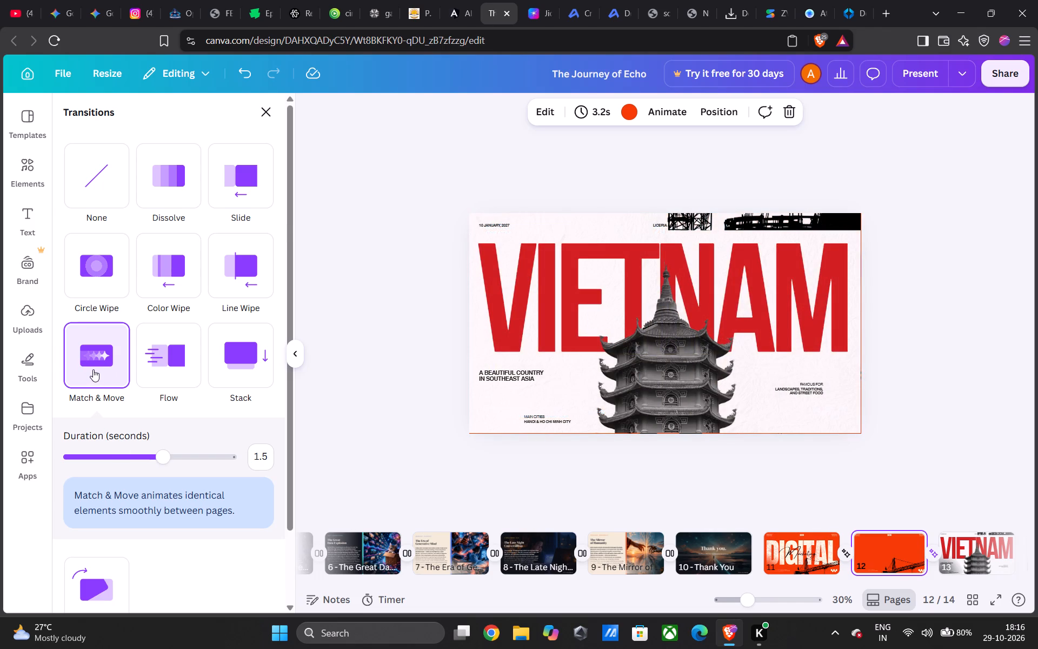
drag(160, 466, 205, 469)
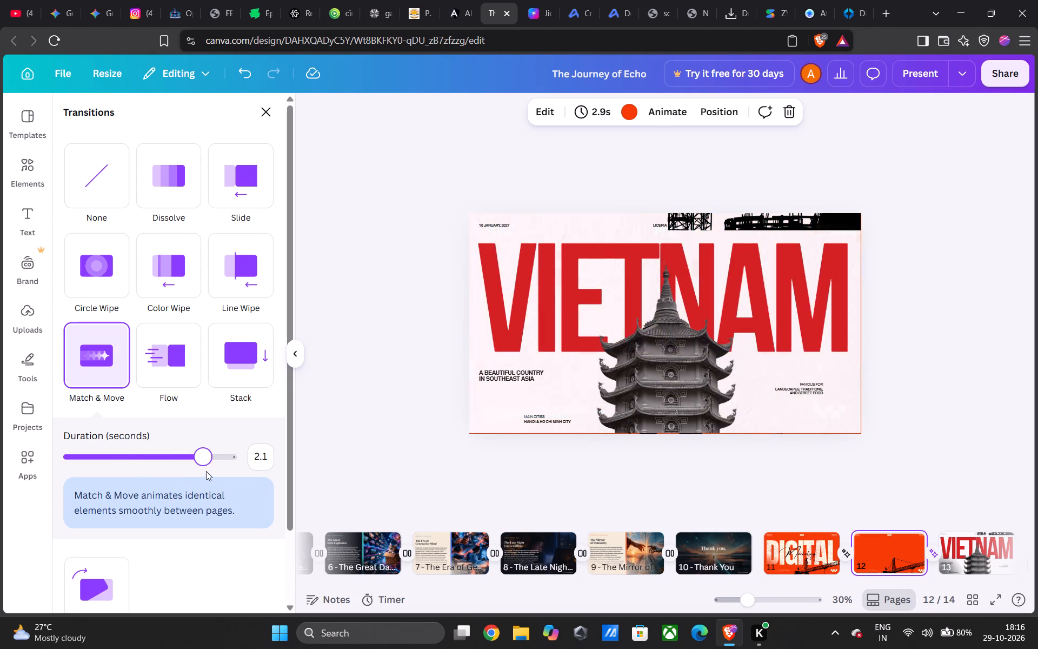
drag(208, 464, 80, 475)
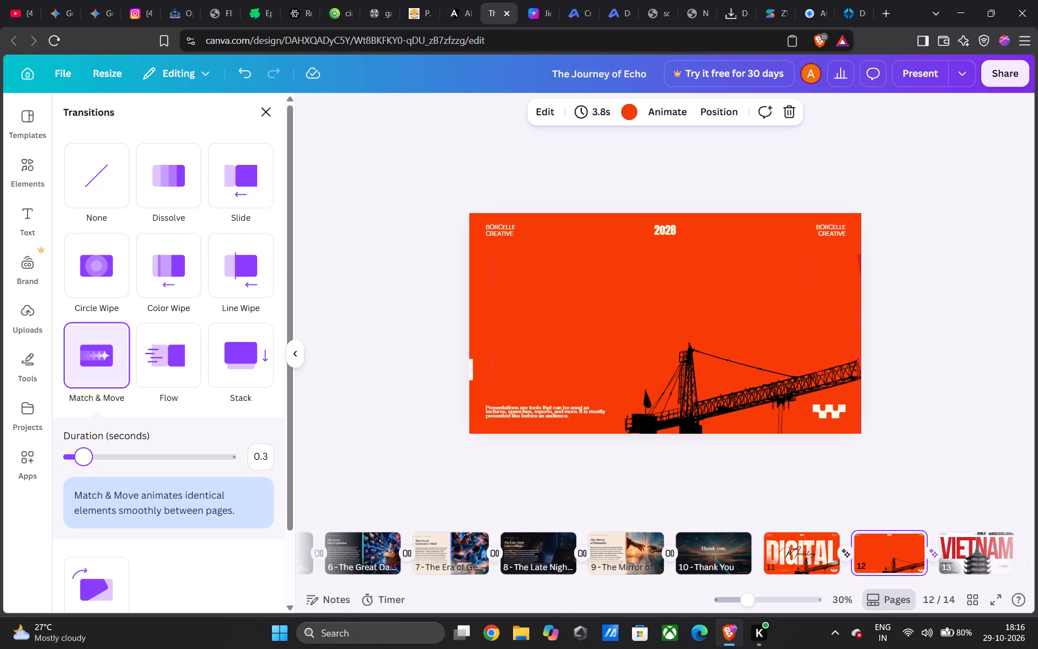
drag(86, 469, 130, 467)
drag(136, 462, 182, 462)
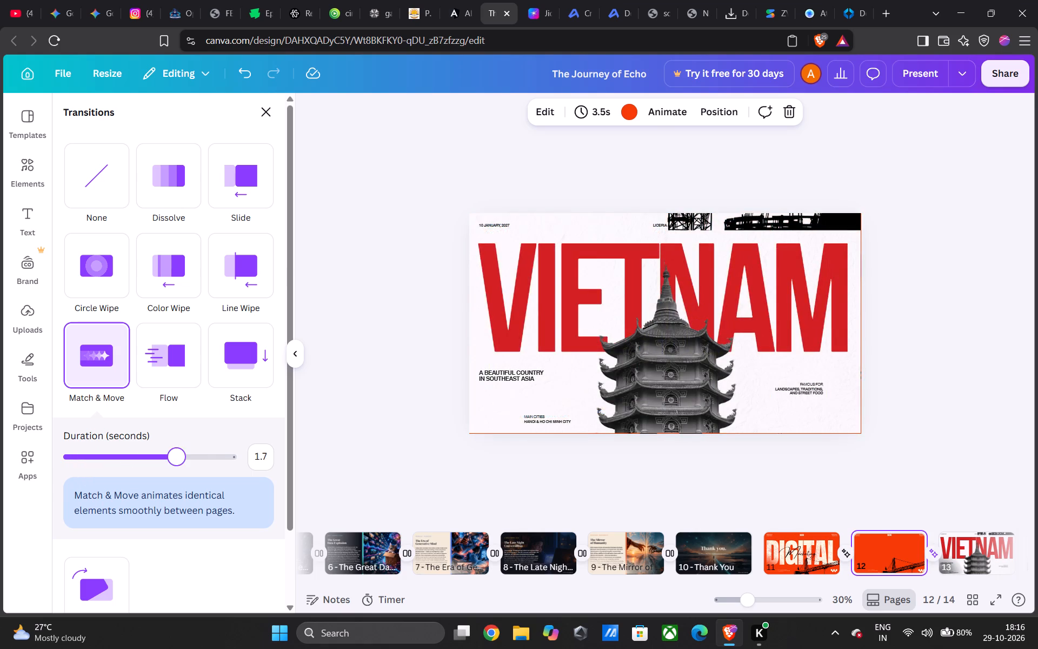
drag(182, 462, 196, 462)
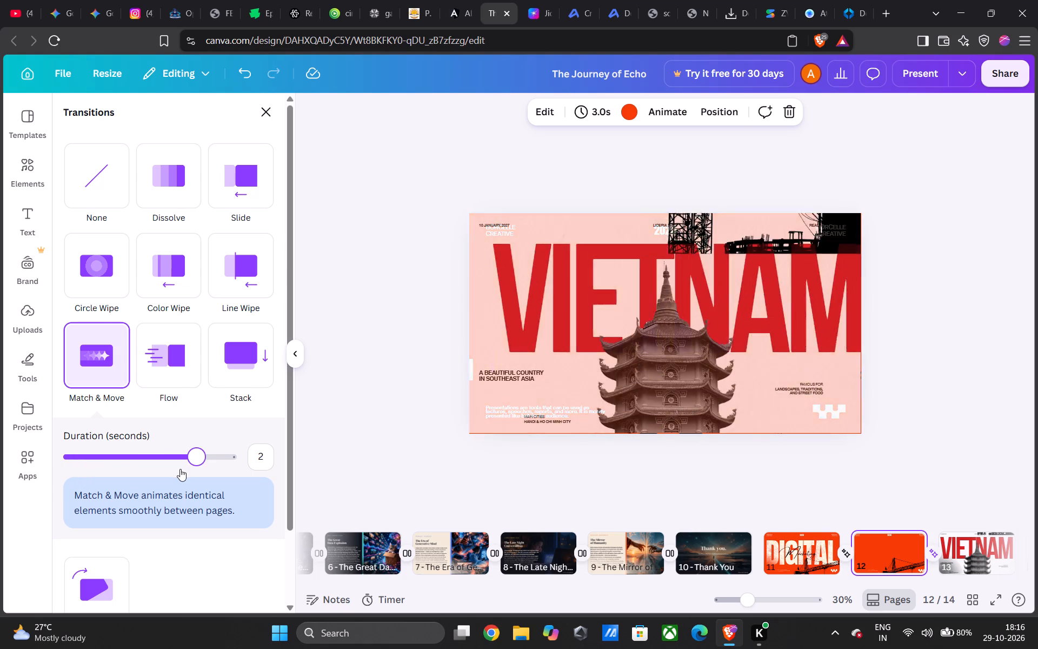
scroll(177, 500, down, 4)
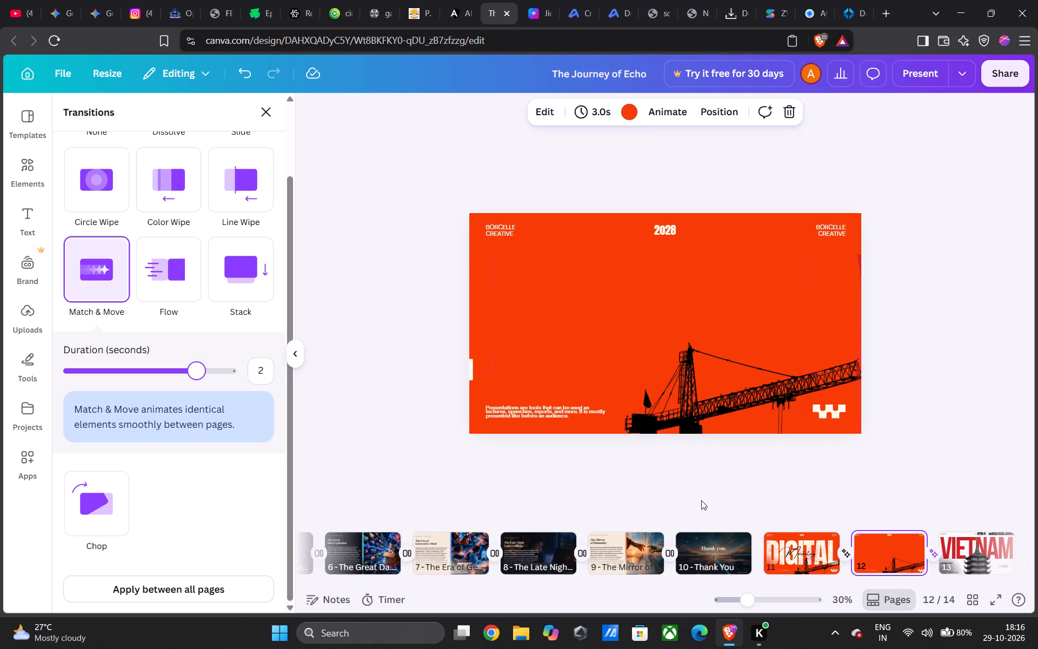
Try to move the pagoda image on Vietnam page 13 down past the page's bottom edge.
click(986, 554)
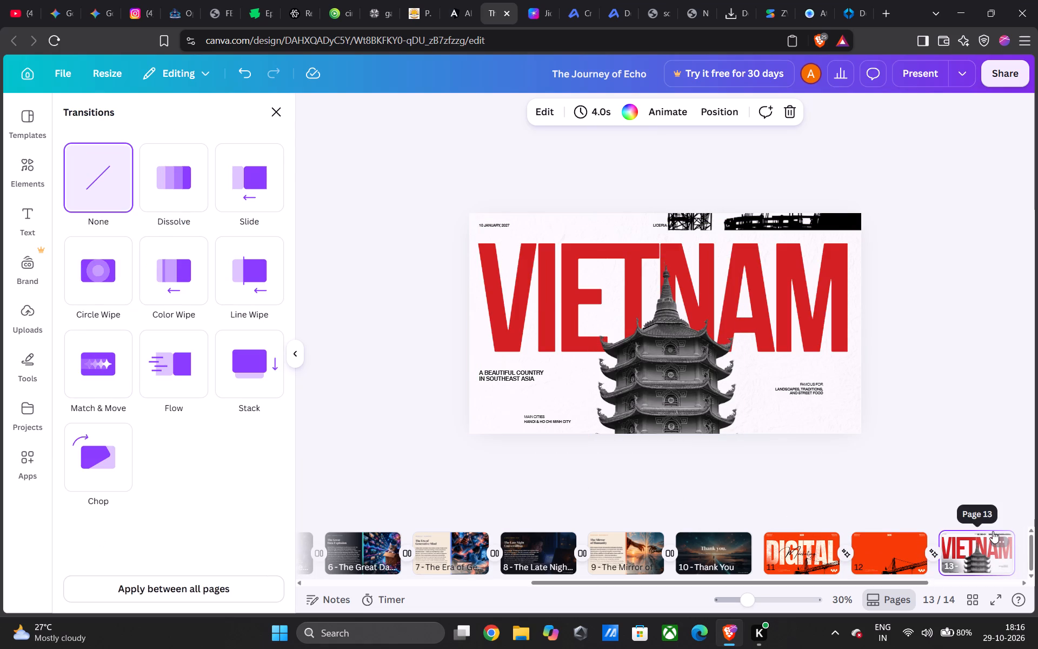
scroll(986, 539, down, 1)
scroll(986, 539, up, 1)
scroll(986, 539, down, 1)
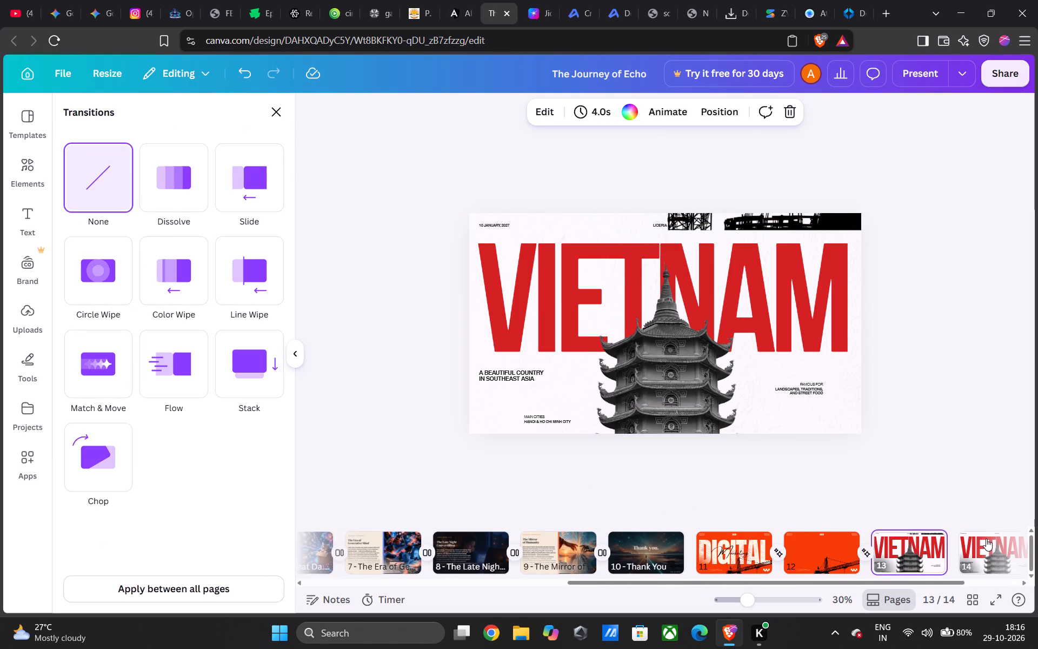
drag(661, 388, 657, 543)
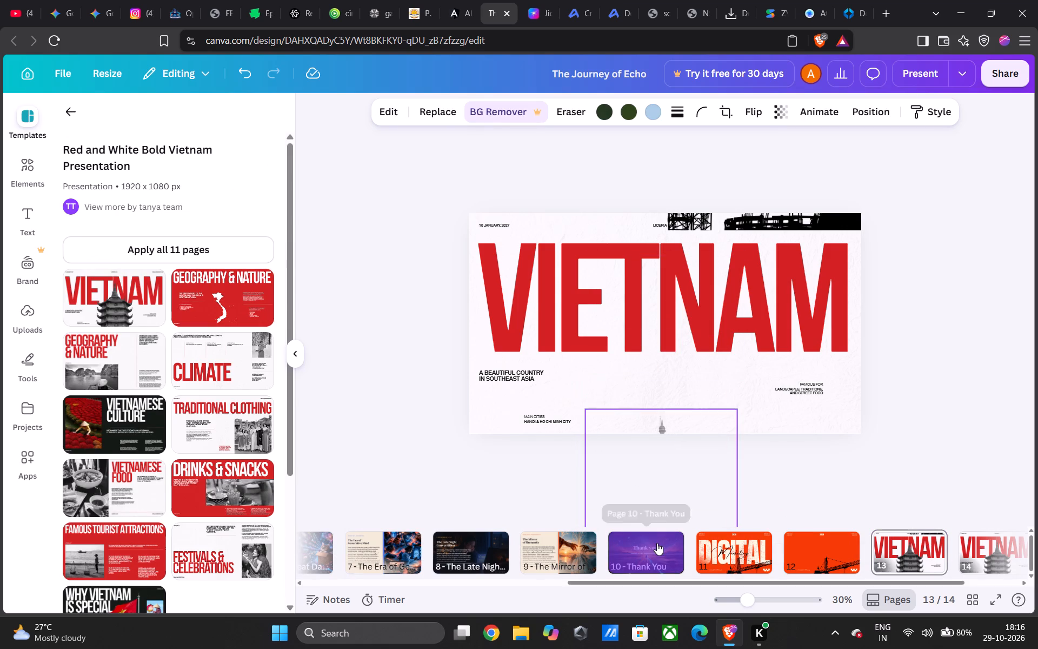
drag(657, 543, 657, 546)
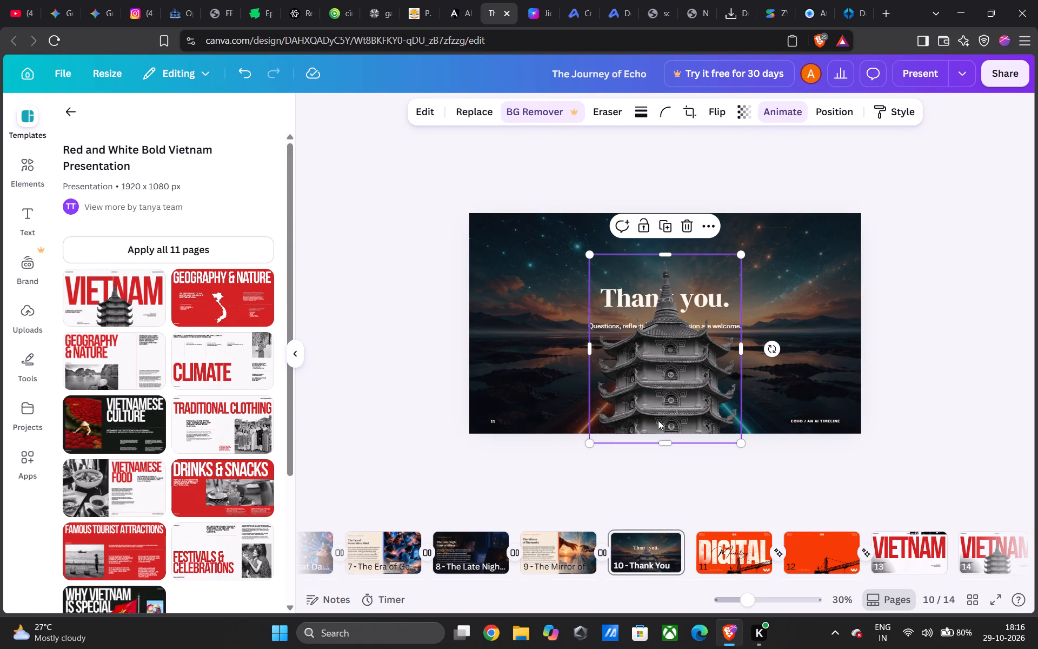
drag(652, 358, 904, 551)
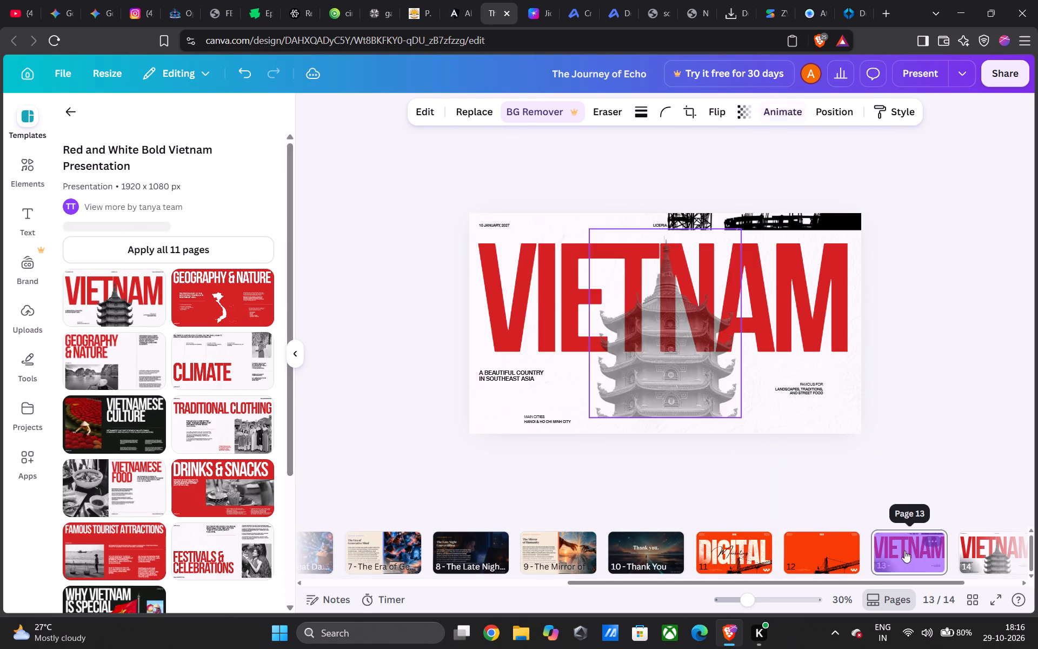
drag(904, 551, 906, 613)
Move the pagoda image on Vietnam page 13 down until only its tip remains inside the page's bottom edge.
drag(665, 380, 665, 419)
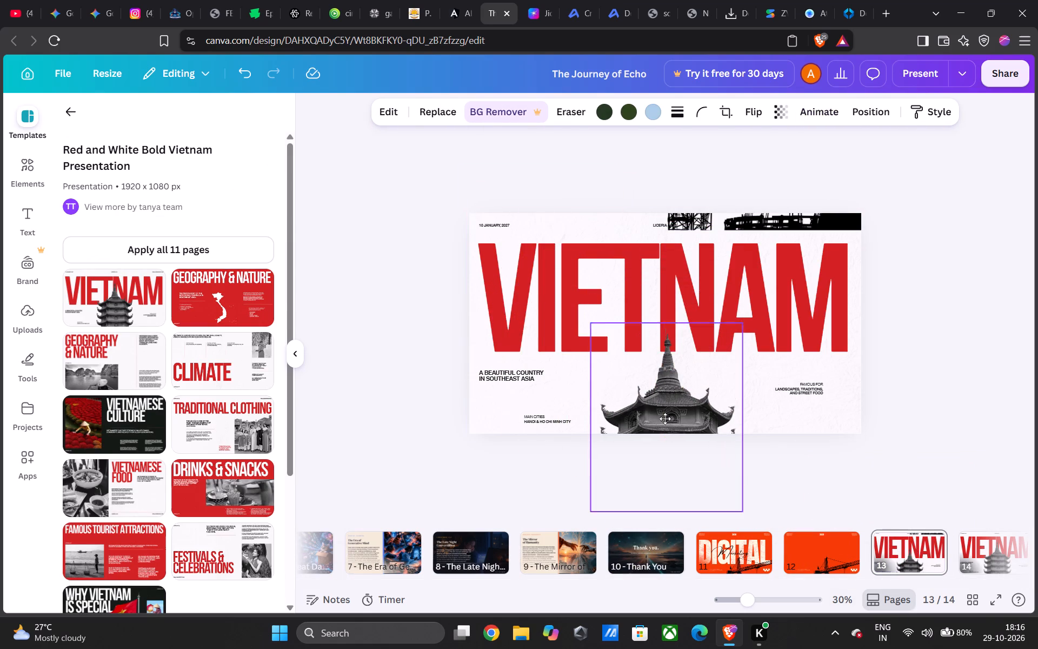
drag(665, 419, 669, 443)
drag(664, 414, 663, 451)
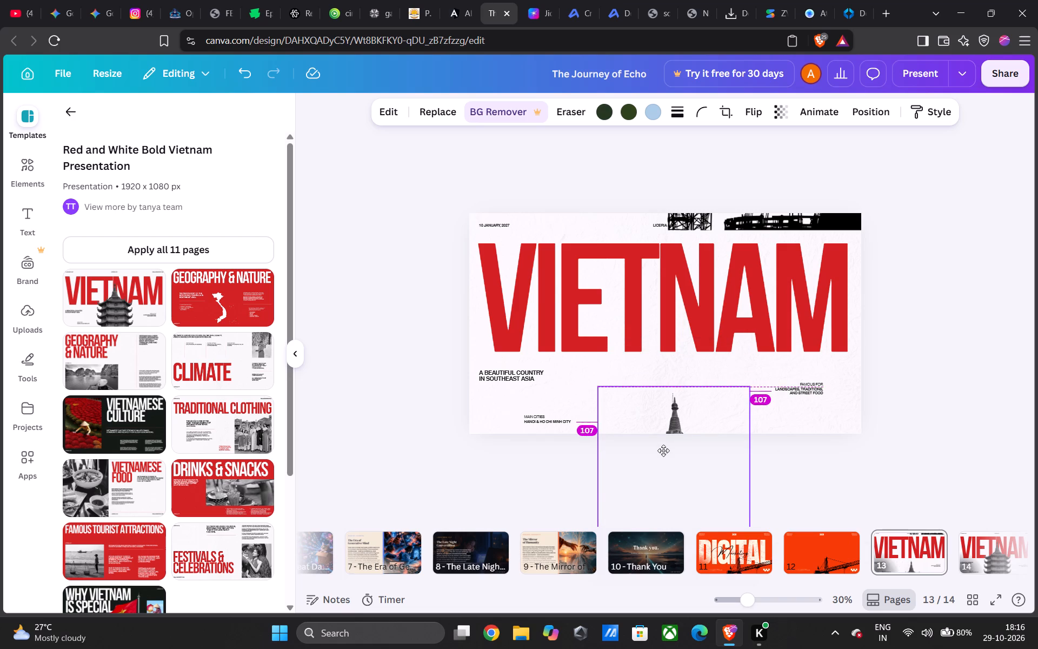
drag(663, 451, 663, 455)
drag(670, 425, 668, 446)
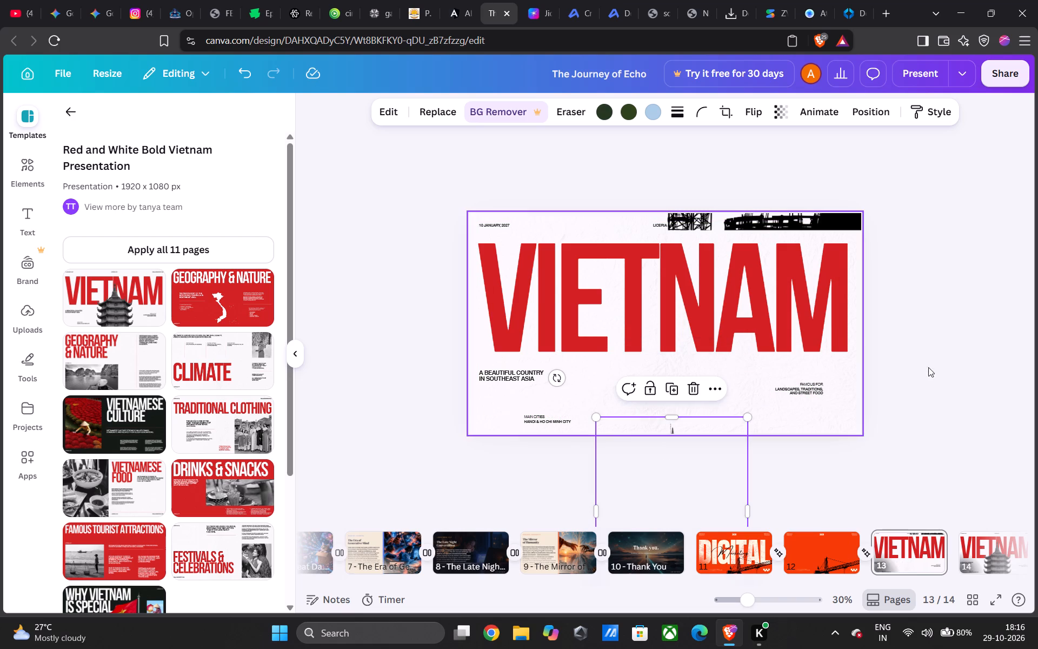
Move the crane graphic on page 13 further up so only a thin strip stays inside the page's top edge.
click(918, 356)
drag(808, 218, 806, 210)
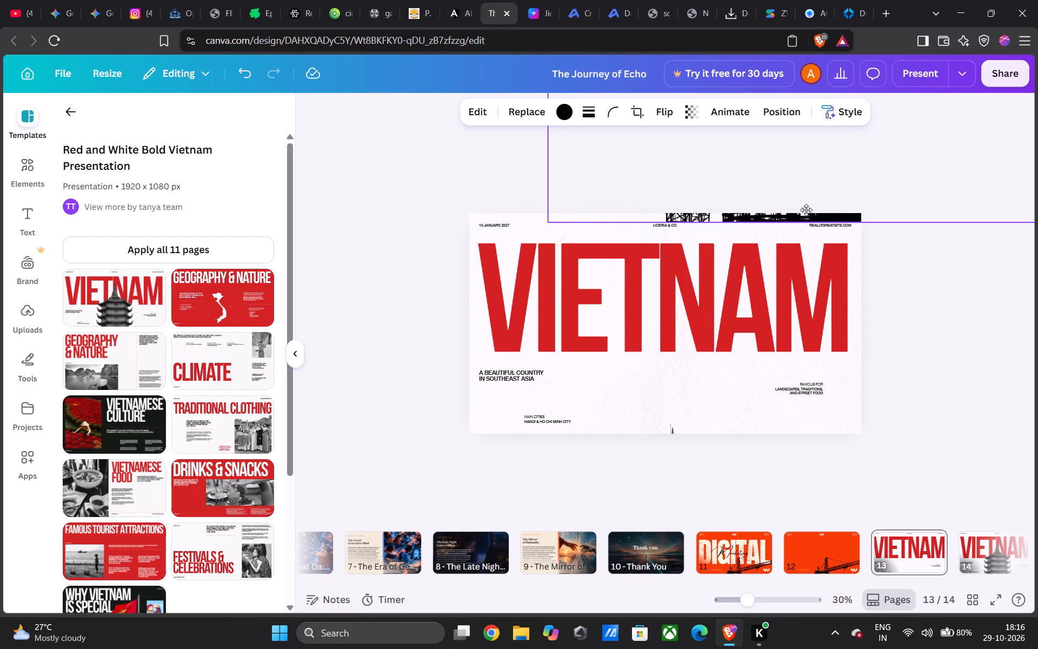
drag(806, 210, 806, 207)
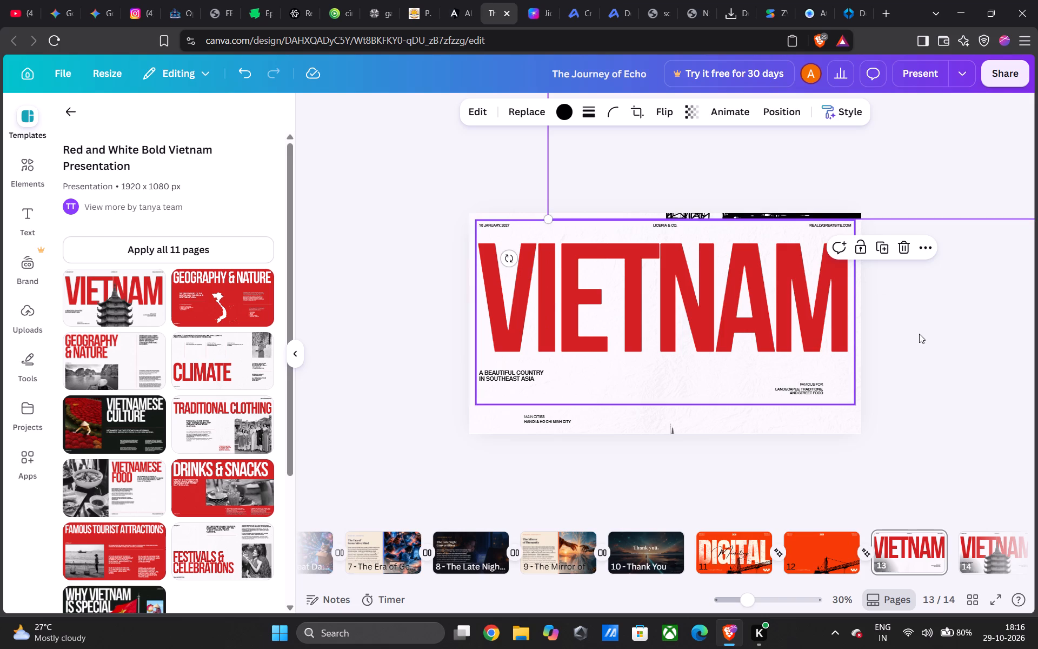
click(919, 336)
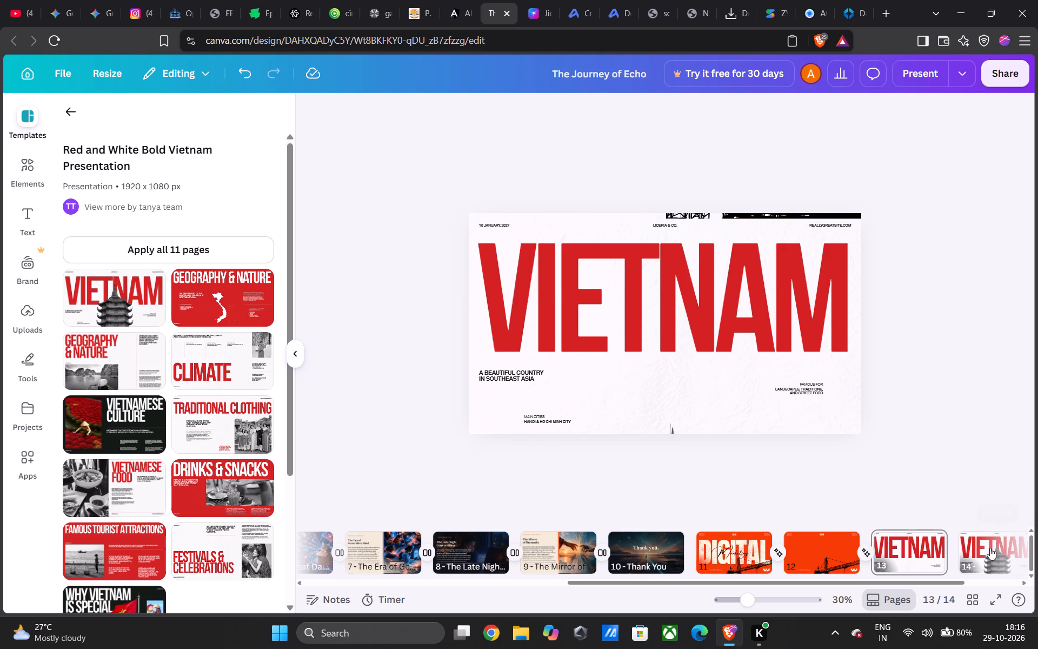
Enlarge the VIETNAM title on page 13 to font size 913.
click(767, 314)
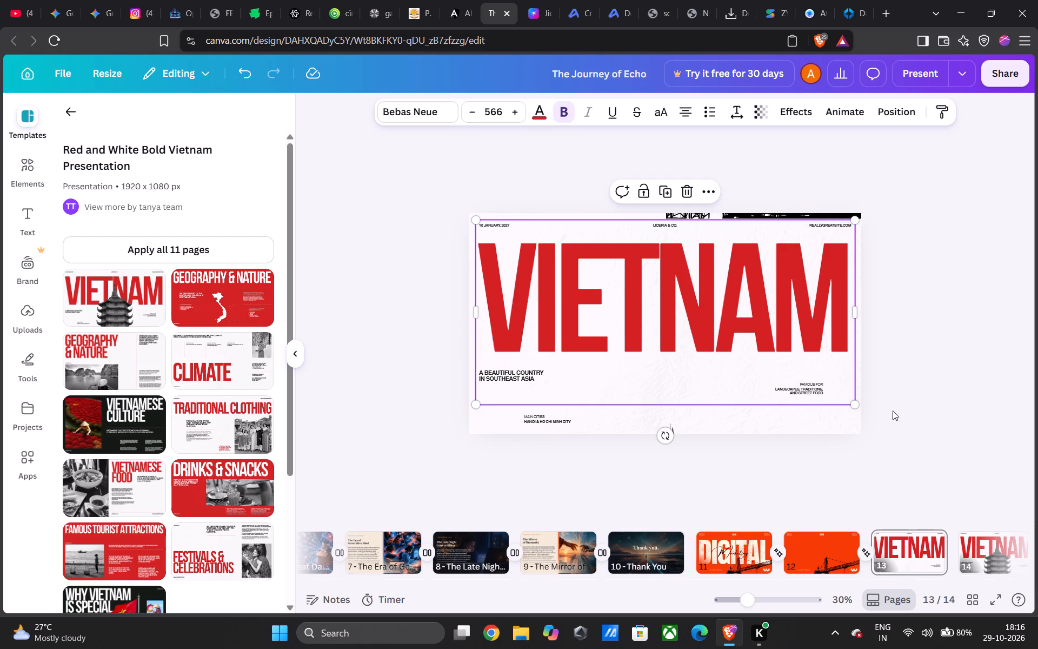
drag(856, 404, 966, 572)
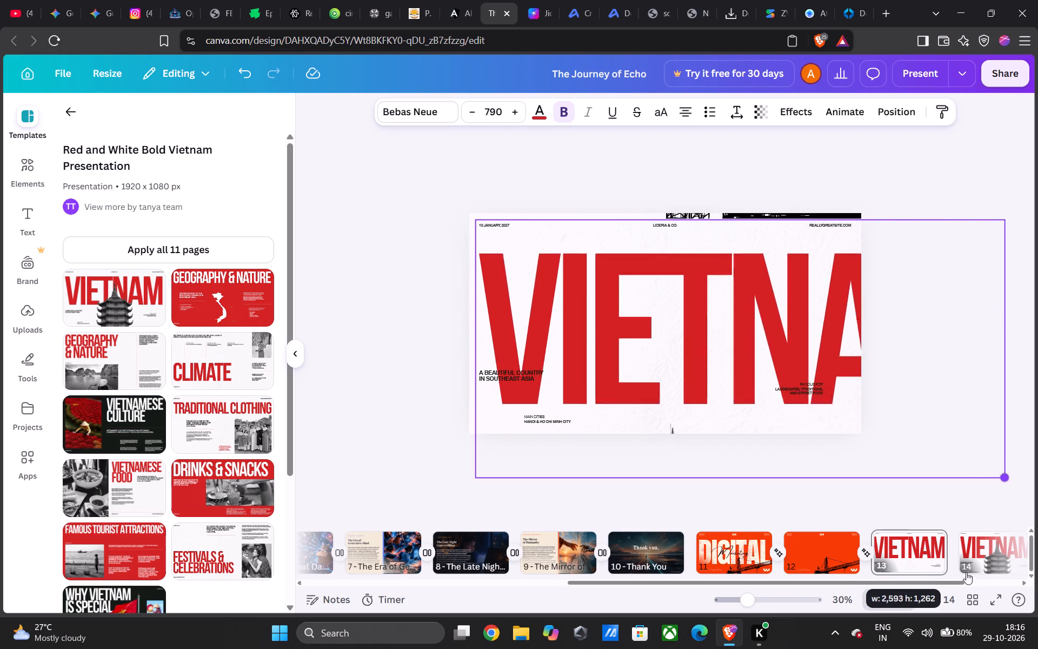
drag(966, 572, 1024, 648)
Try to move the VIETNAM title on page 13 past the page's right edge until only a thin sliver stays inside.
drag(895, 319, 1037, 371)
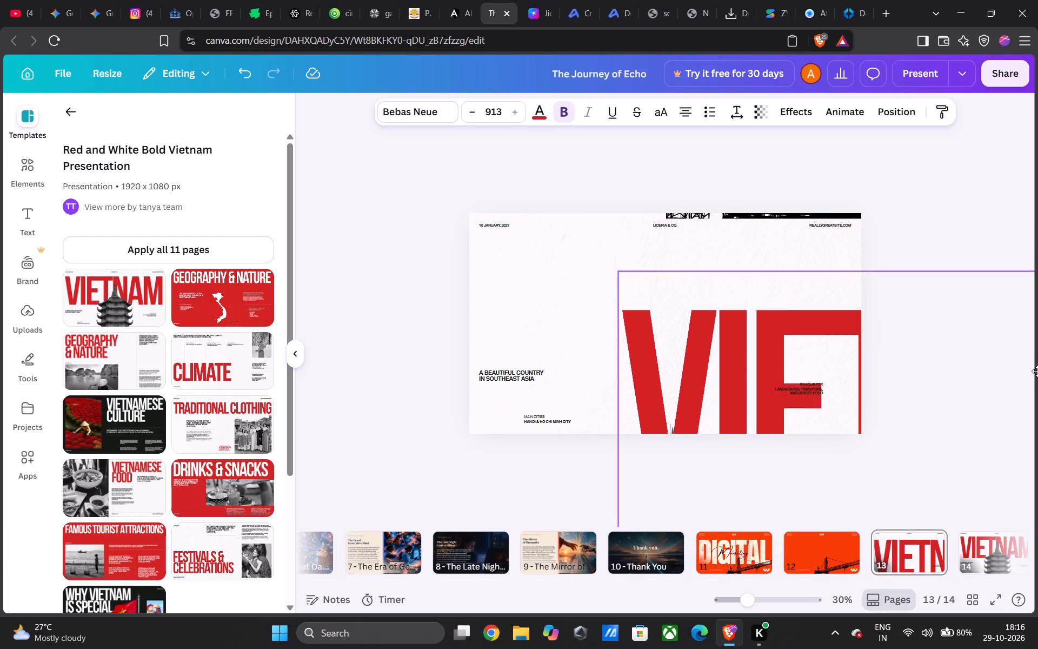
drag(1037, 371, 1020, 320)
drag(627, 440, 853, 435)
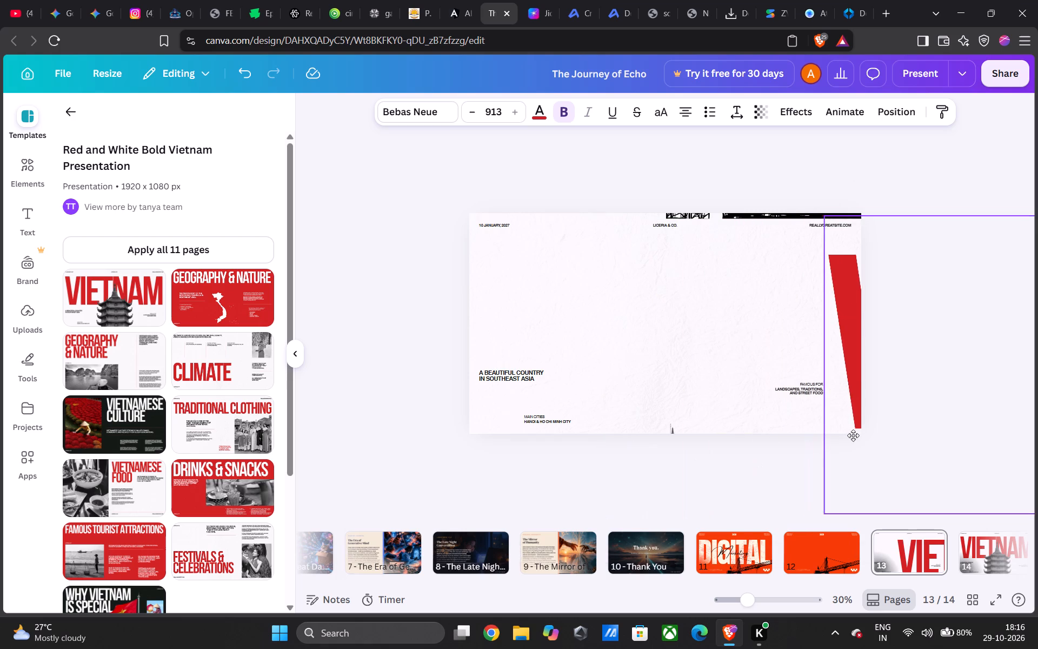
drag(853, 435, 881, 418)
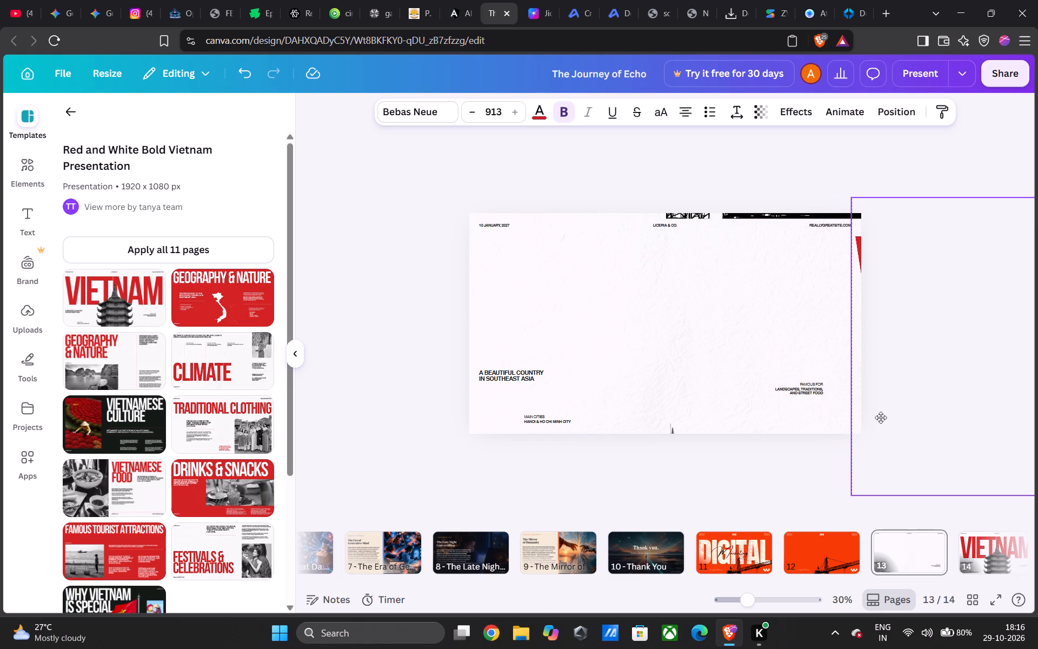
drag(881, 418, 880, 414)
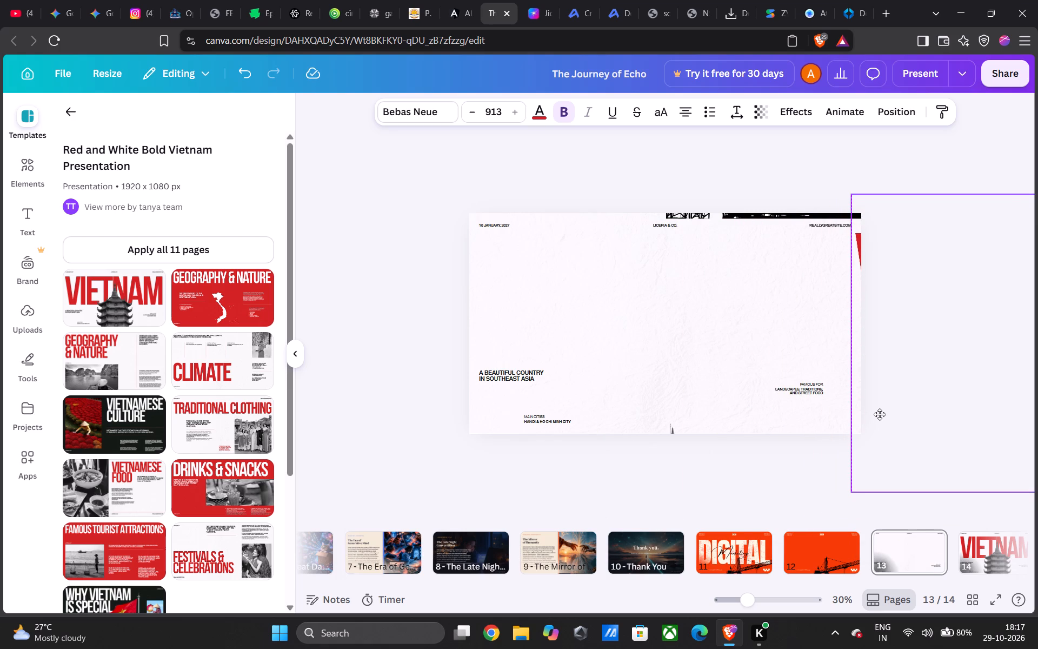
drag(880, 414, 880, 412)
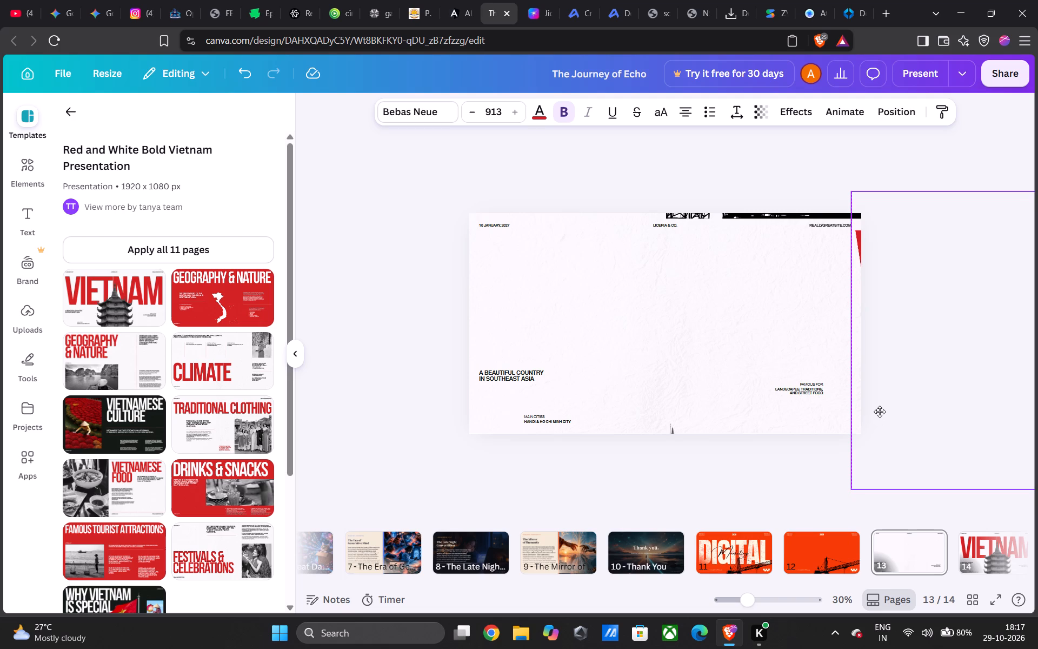
Bring the VIETNAM title on page 13 back onto the page, reduce it to font size 464 and centre it horizontally.
drag(880, 412, 470, 408)
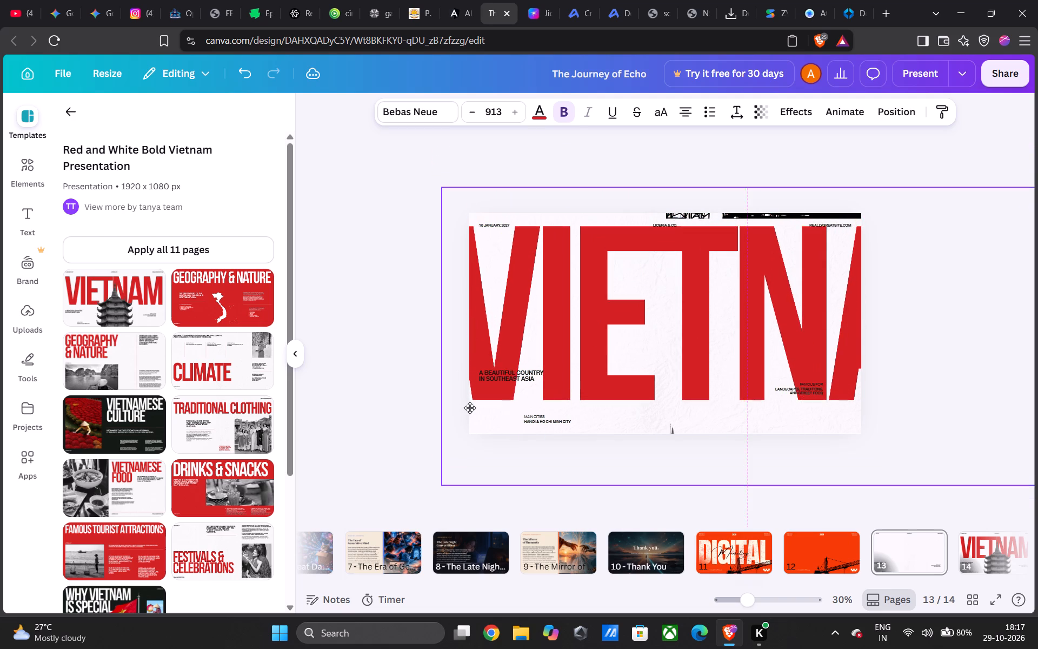
drag(470, 408, 477, 414)
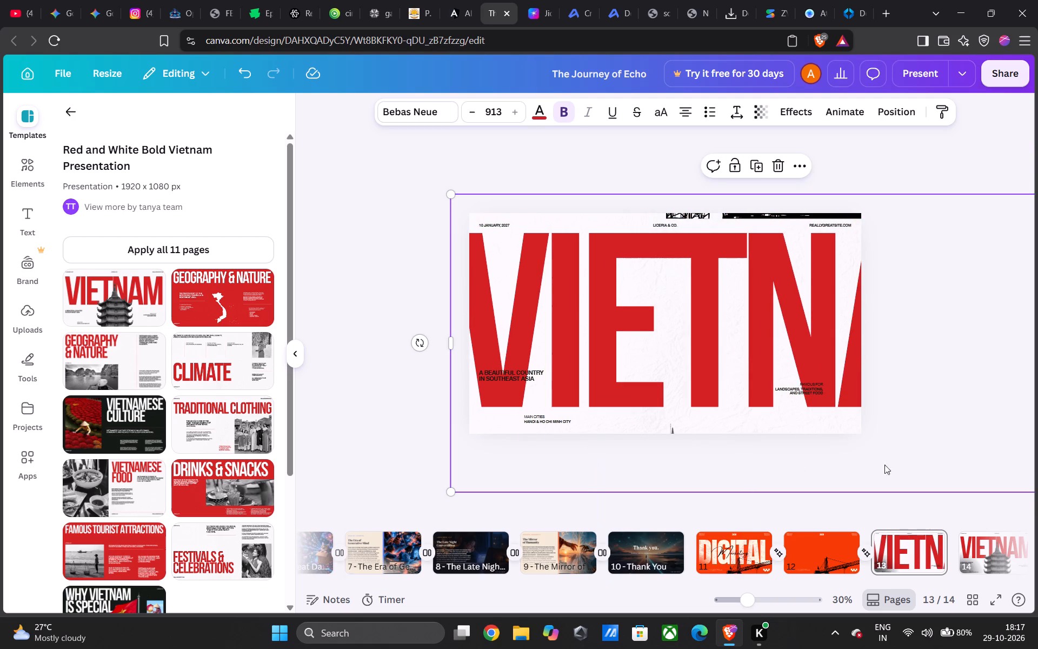
drag(954, 401, 848, 375)
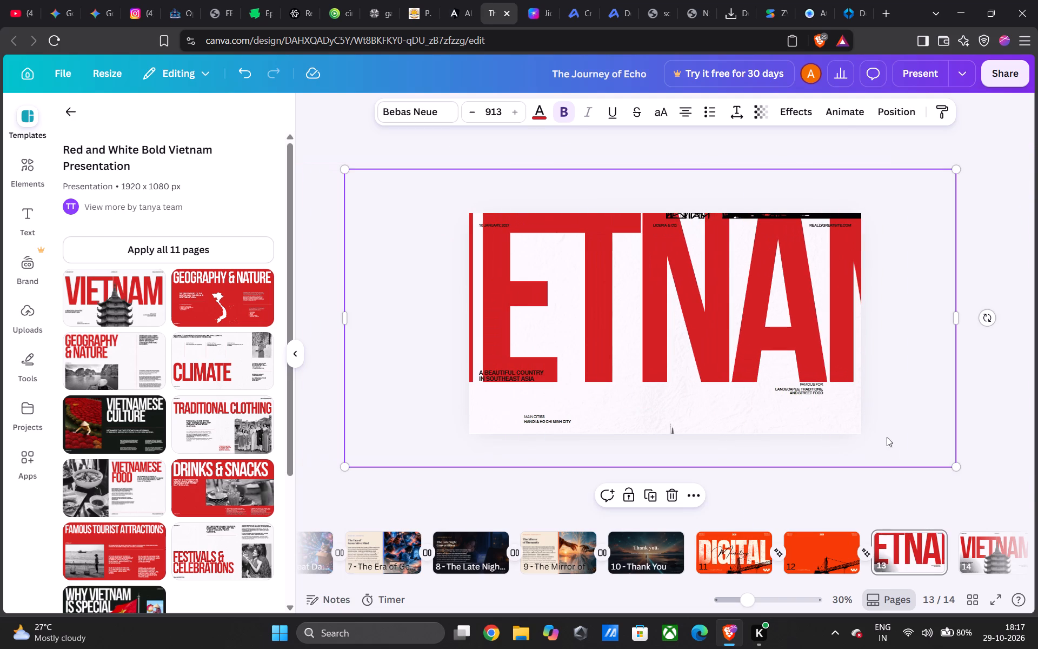
drag(956, 466, 679, 274)
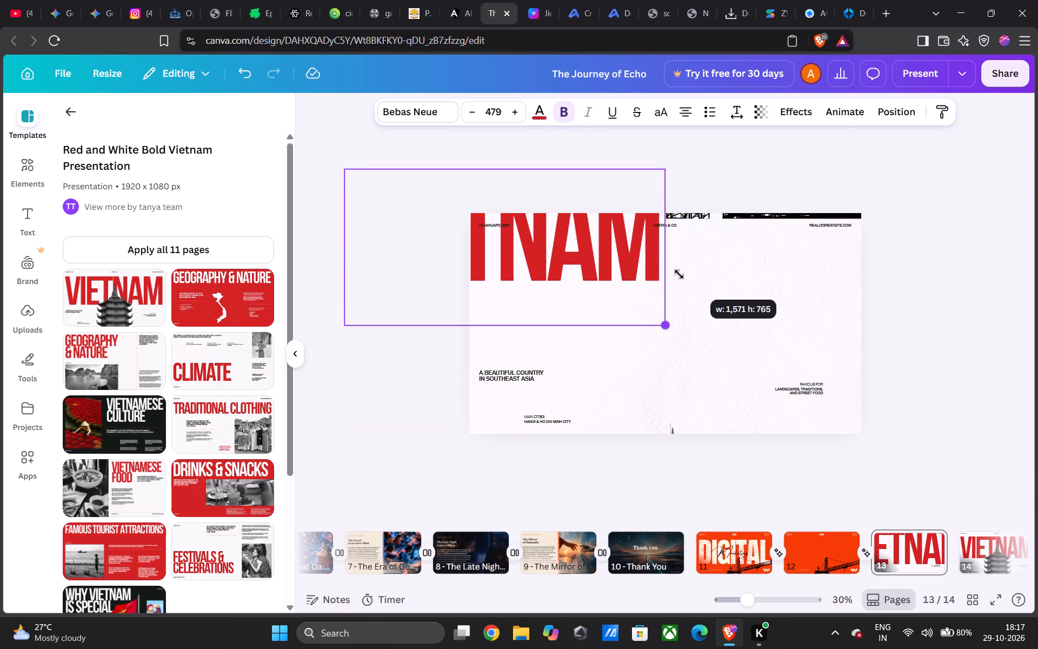
drag(679, 274, 678, 274)
drag(587, 251, 735, 310)
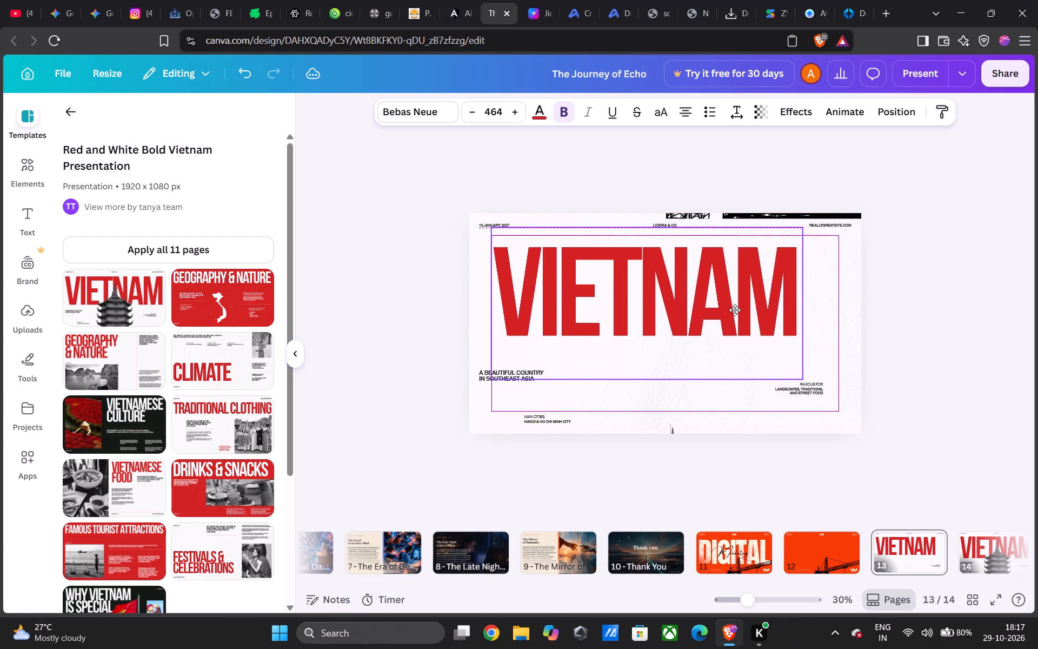
drag(735, 310, 750, 316)
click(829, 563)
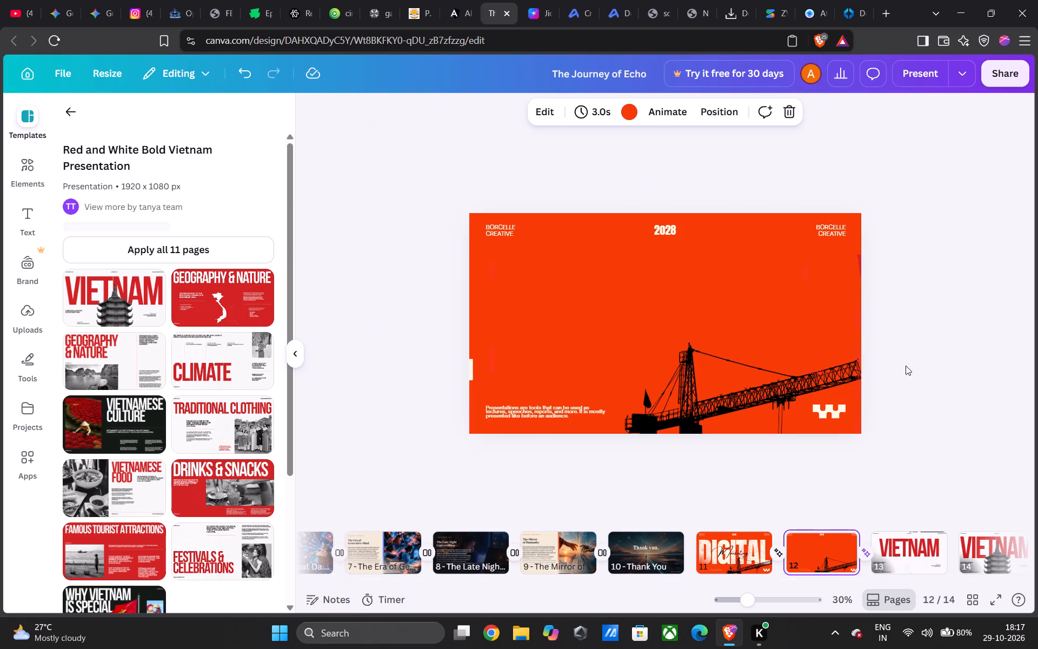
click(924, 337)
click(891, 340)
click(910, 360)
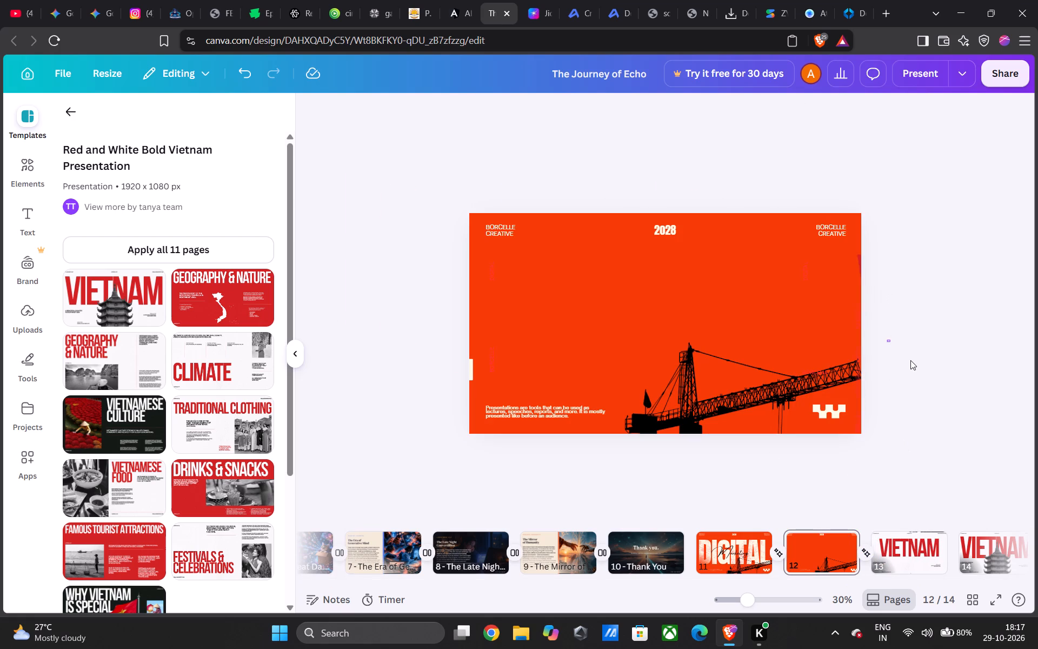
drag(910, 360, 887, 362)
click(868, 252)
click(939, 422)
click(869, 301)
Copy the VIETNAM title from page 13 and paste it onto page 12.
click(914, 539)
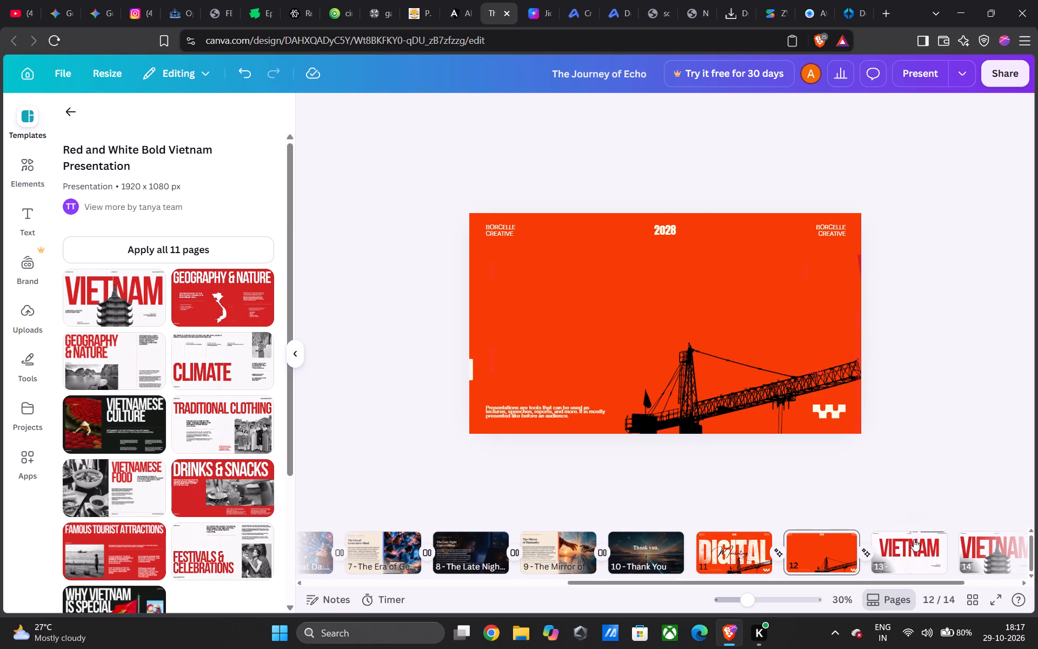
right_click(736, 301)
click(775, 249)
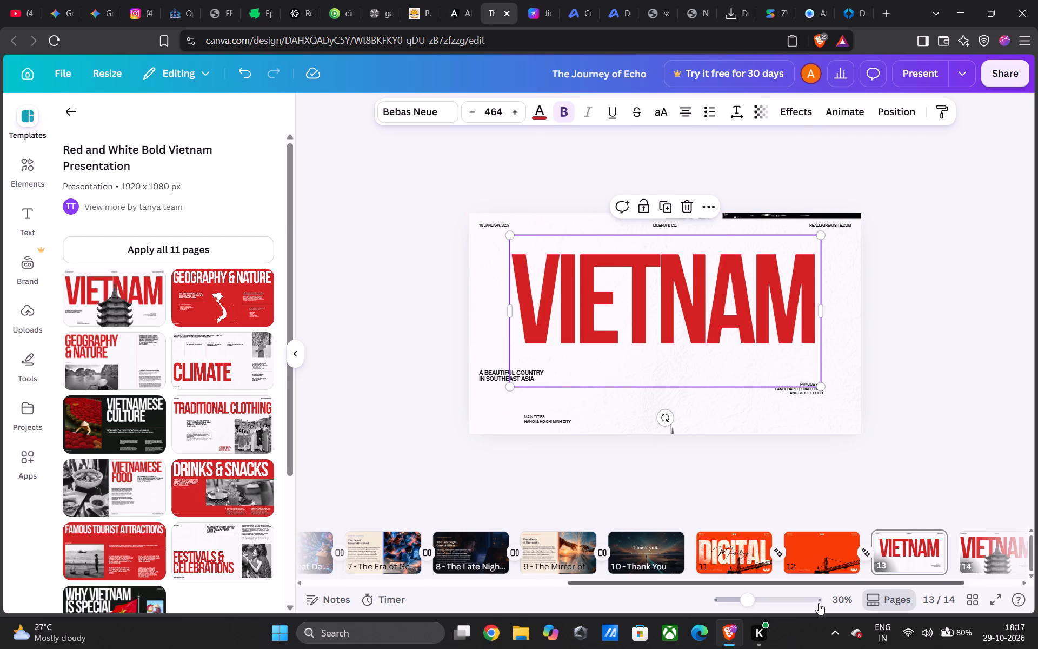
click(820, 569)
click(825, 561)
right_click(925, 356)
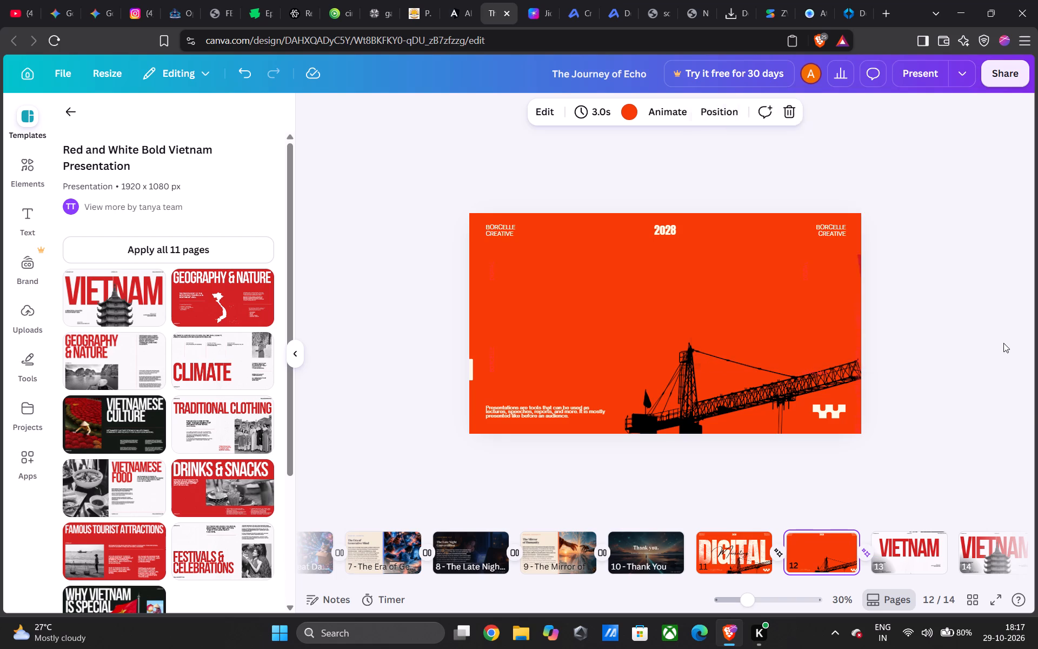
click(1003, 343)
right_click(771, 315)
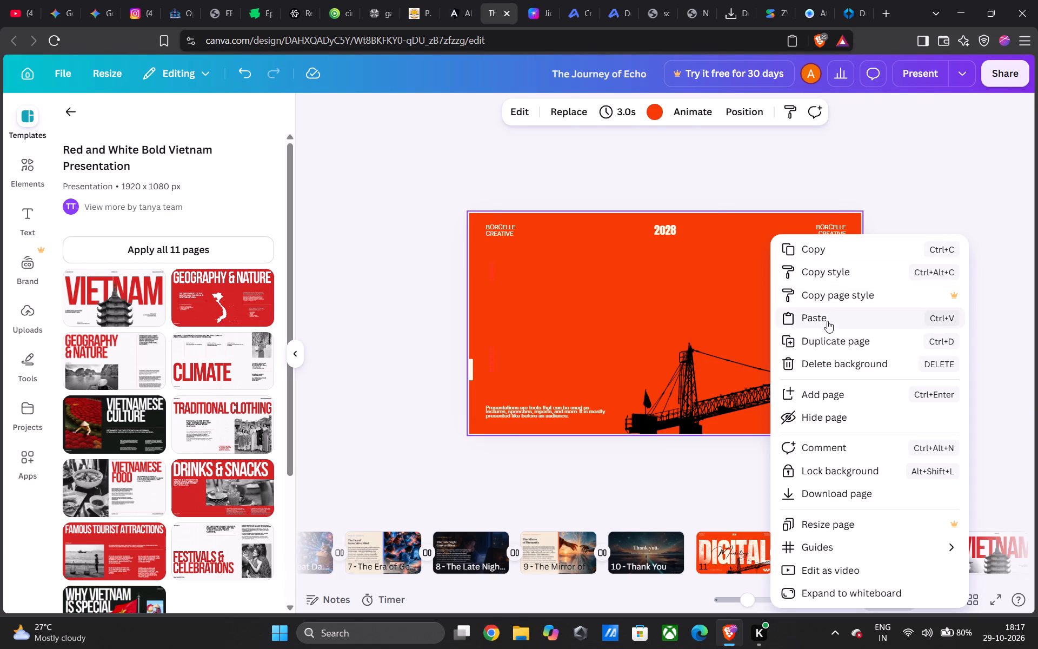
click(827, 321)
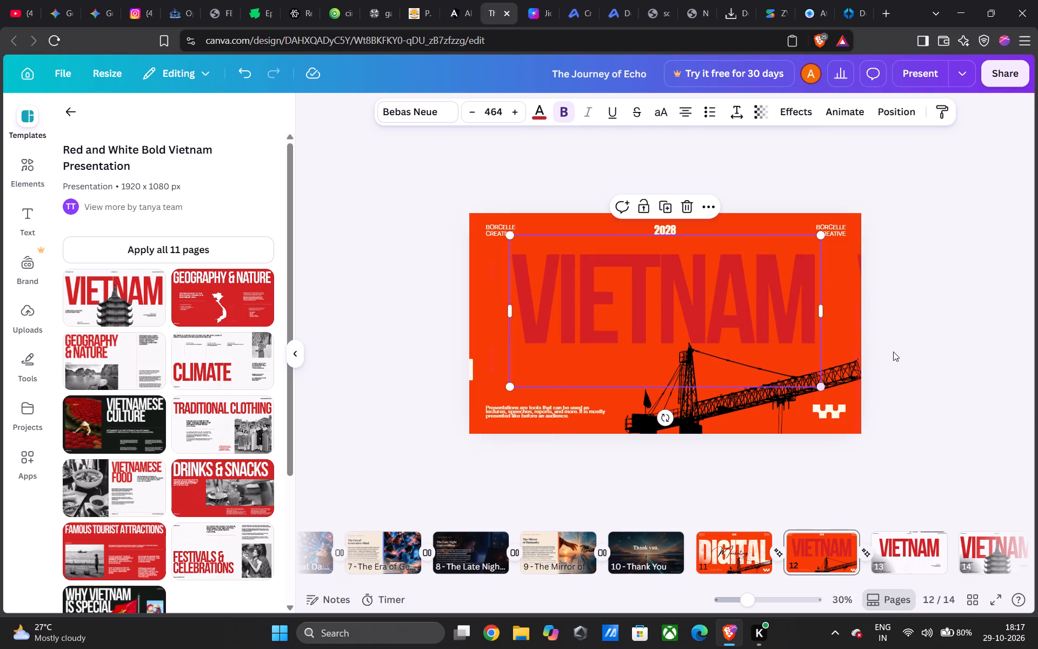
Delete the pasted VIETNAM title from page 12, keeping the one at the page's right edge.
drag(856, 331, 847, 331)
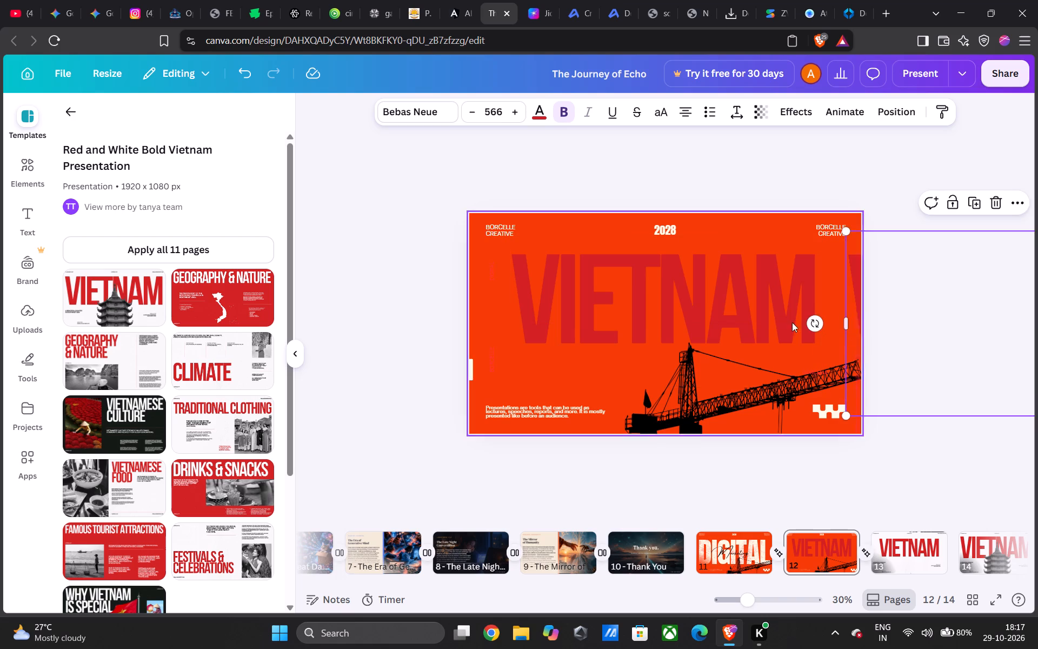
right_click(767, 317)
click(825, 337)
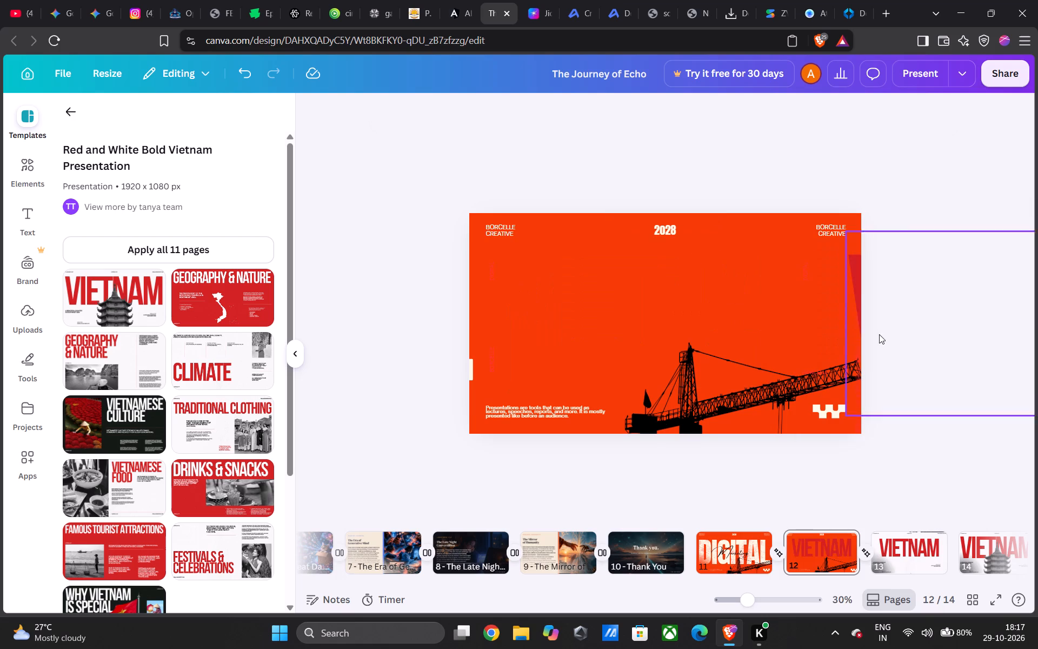
Enlarge page 12's off-page VIETNAM title to font size 929 and place it past the right edge with only a sliver inside.
drag(853, 290, 711, 280)
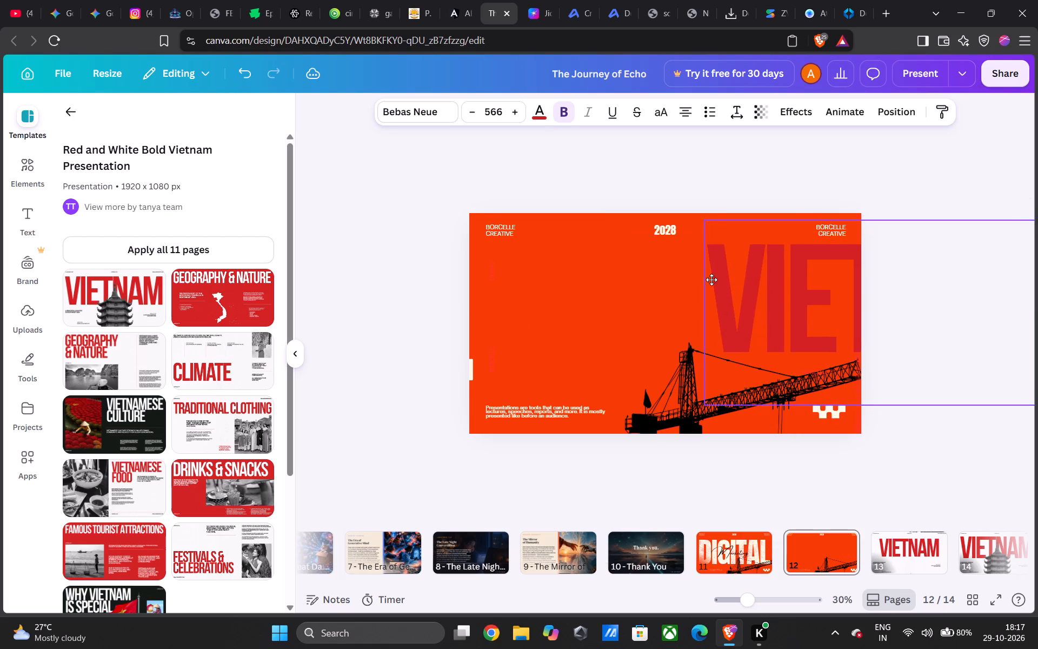
drag(711, 280, 487, 271)
drag(860, 396, 1037, 648)
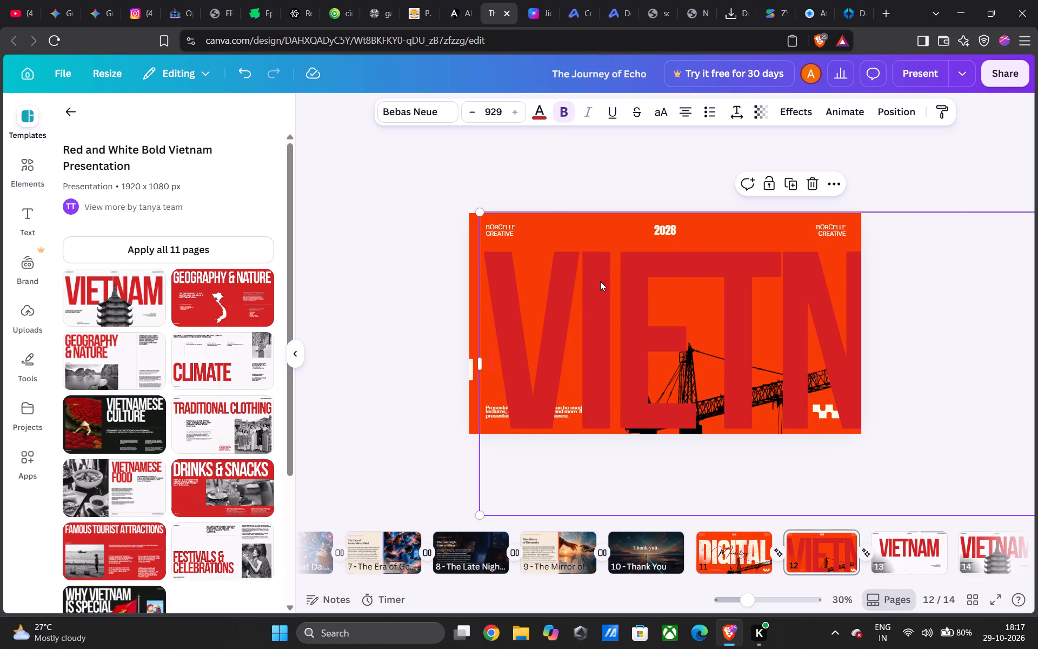
drag(591, 303, 967, 291)
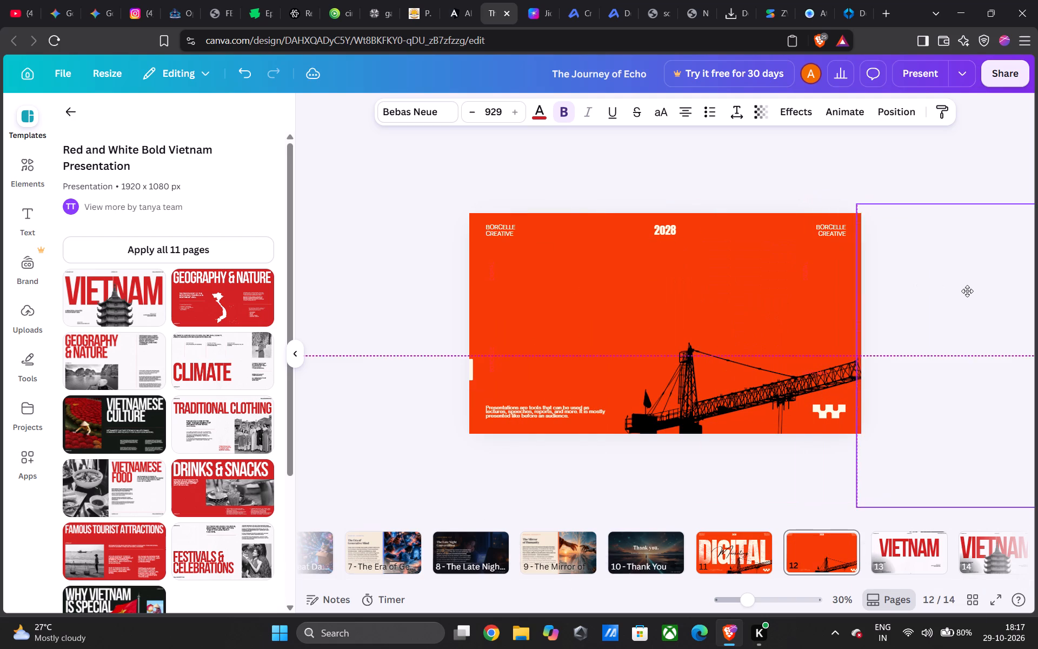
drag(967, 291, 960, 290)
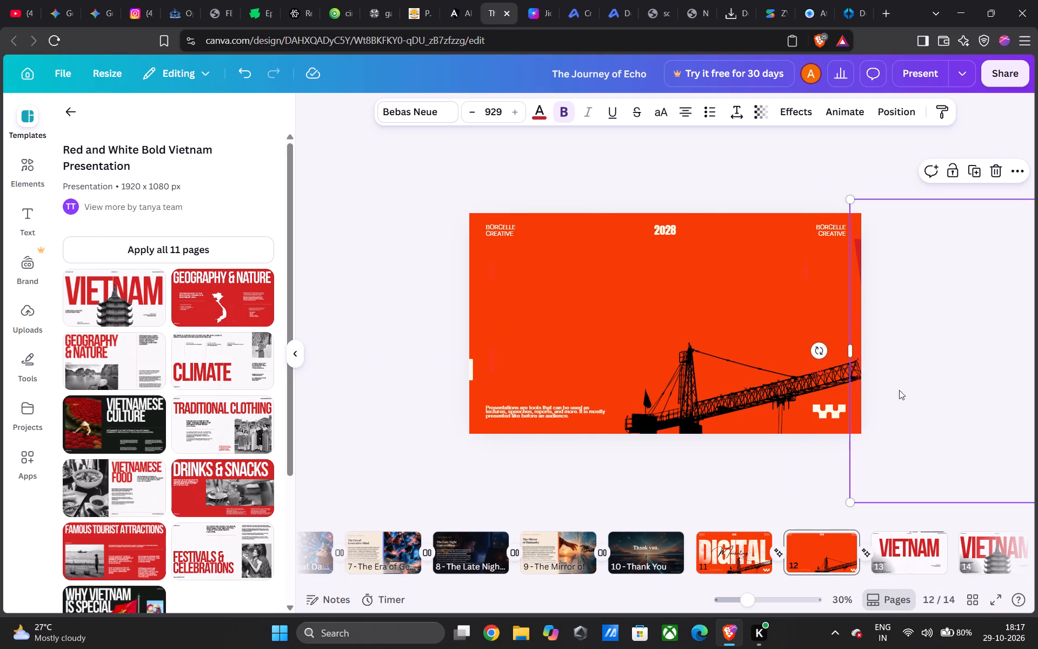
Present full screen from page 11 through page 14 to review the transitions, and return to the editor.
click(890, 553)
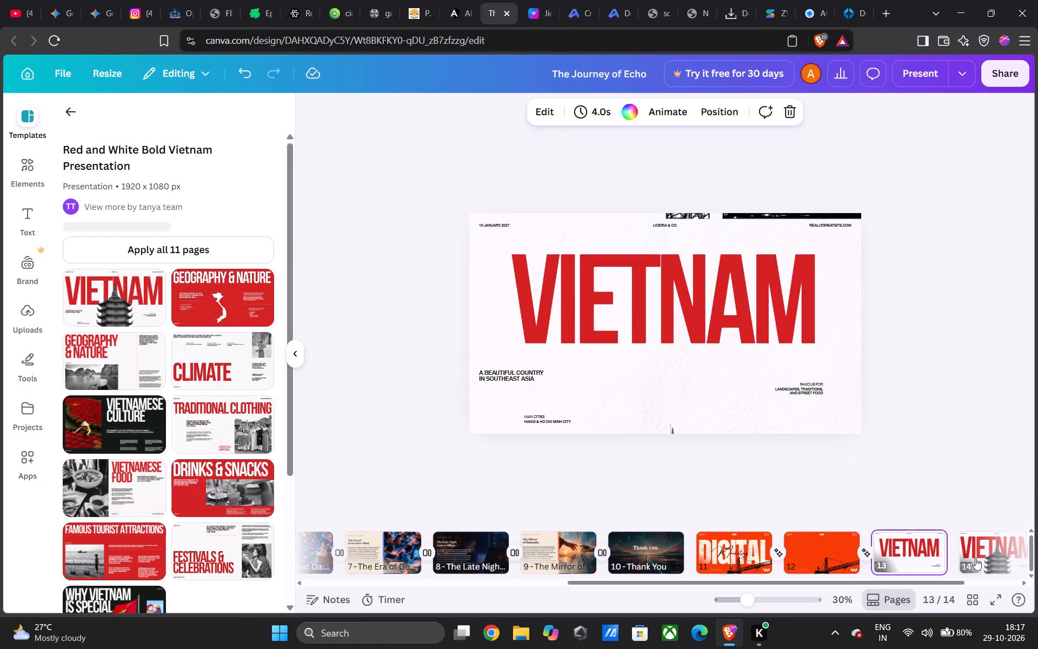
click(986, 546)
click(933, 550)
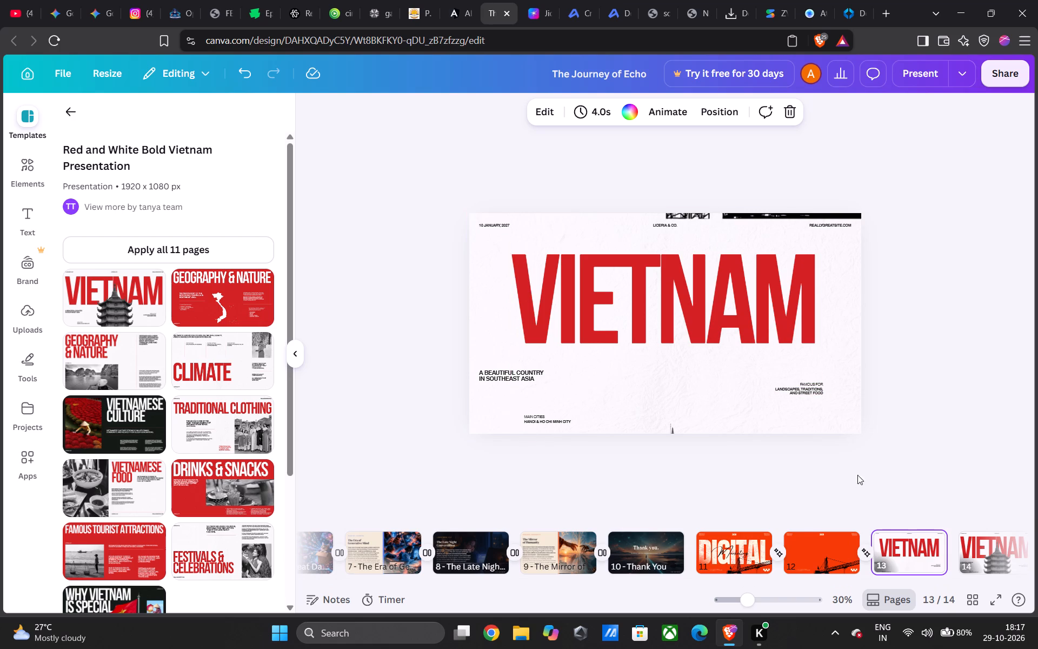
click(748, 537)
click(927, 68)
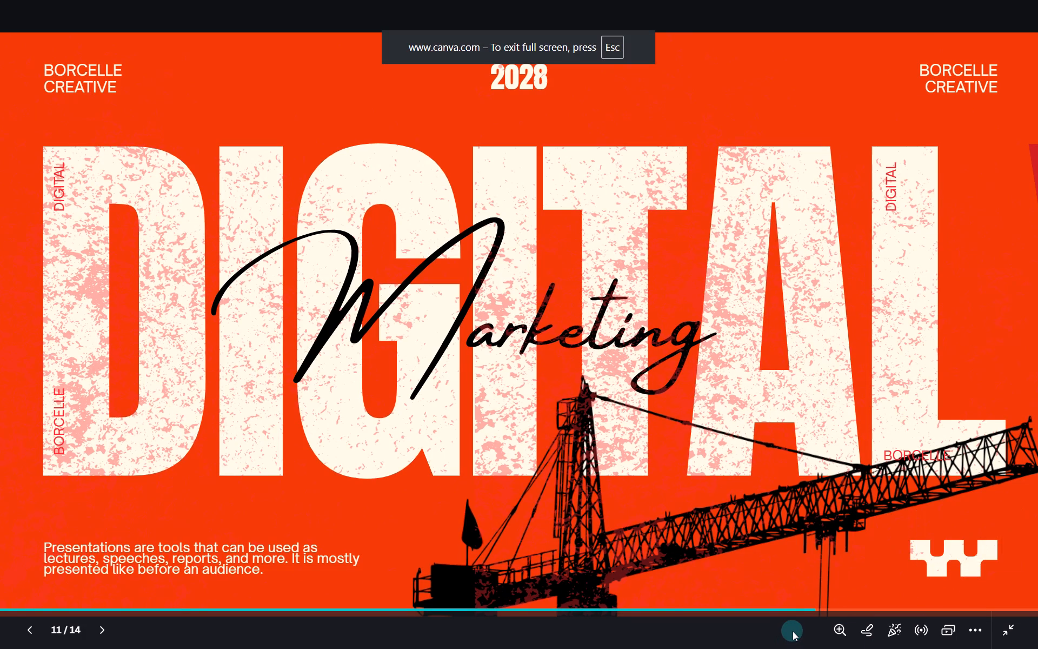
key(Right)
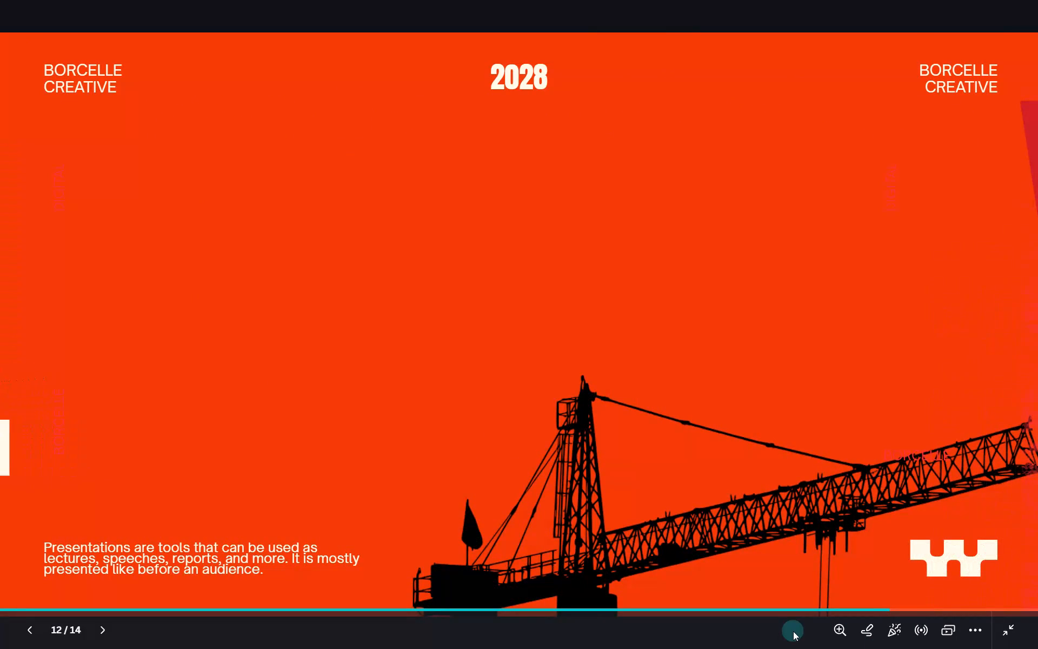
key(Right)
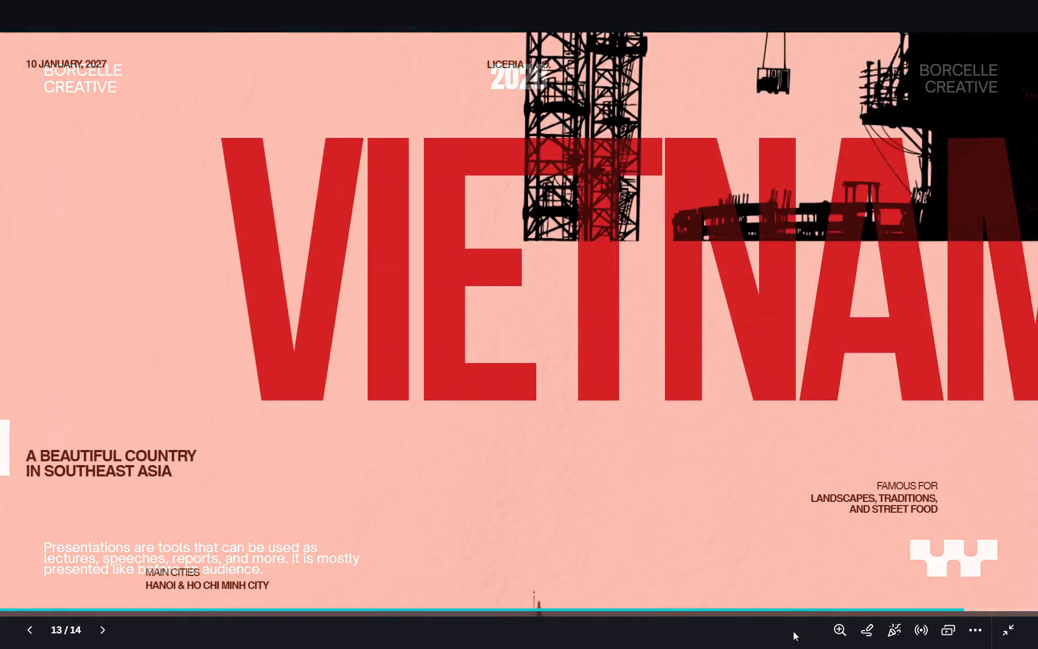
key(Right)
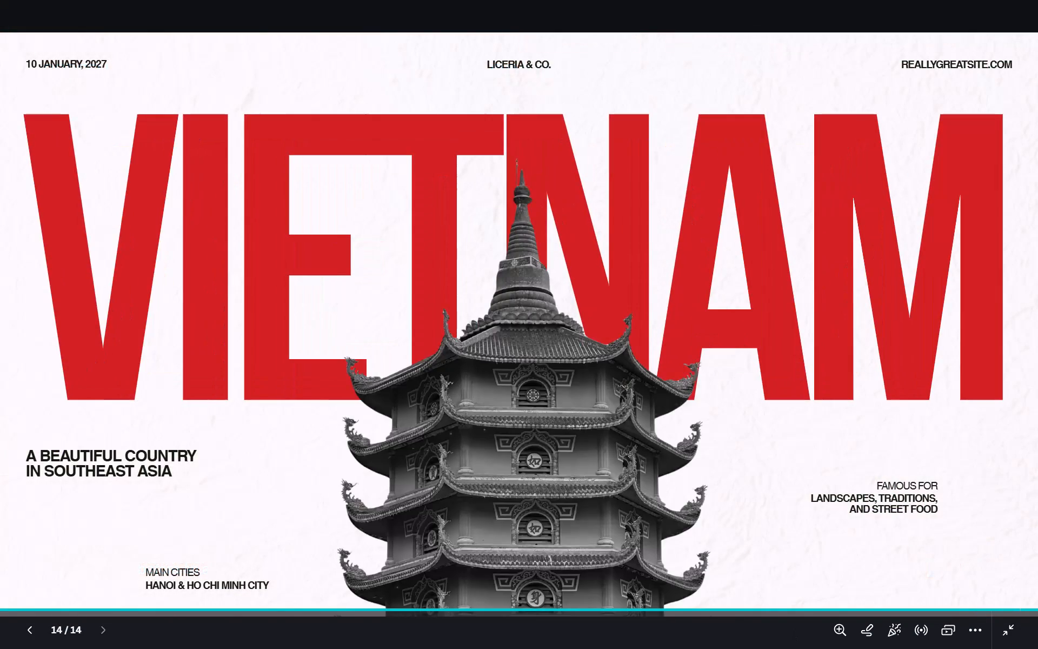
key(Right)
key(Right)
key(Right)
click(1010, 626)
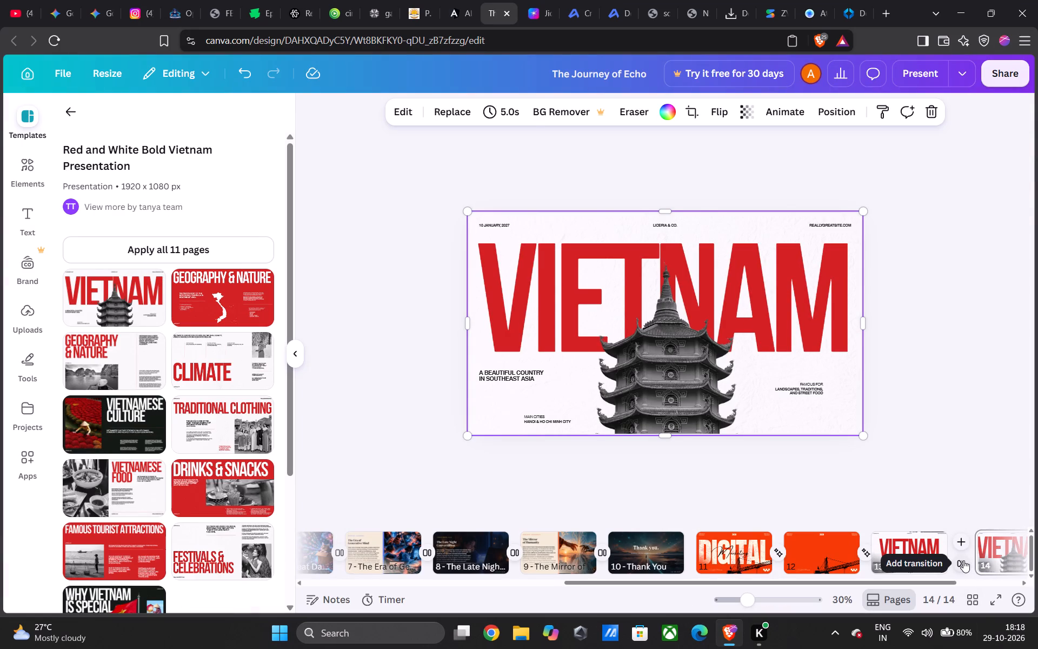
Apply a Match & Move transition between pages 13 and 14 with a duration of 1.2 seconds.
click(963, 560)
click(109, 361)
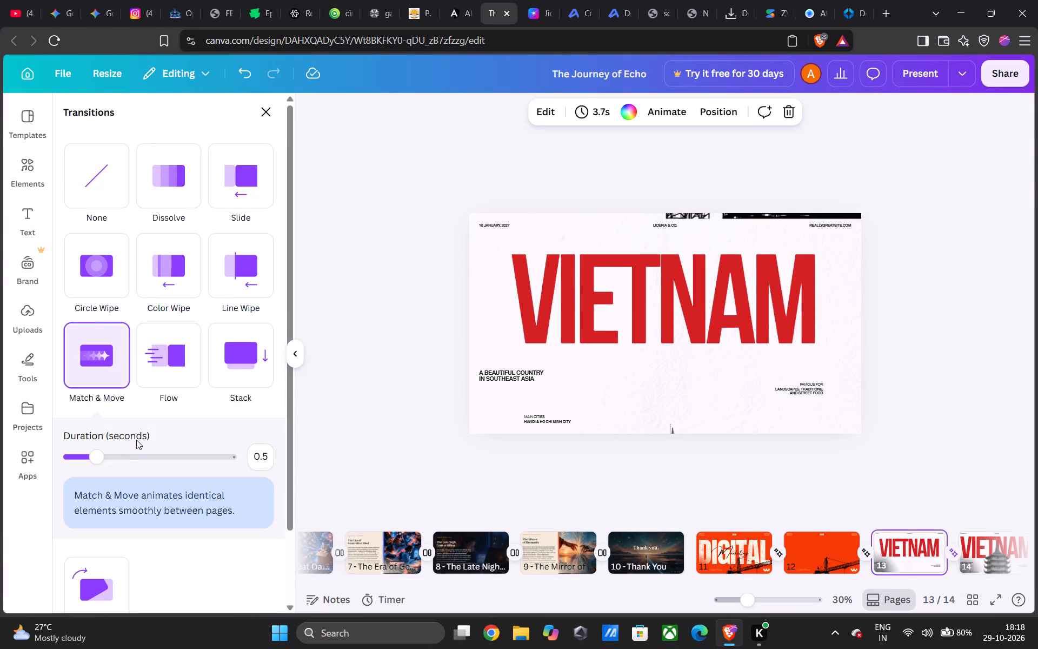
click(125, 459)
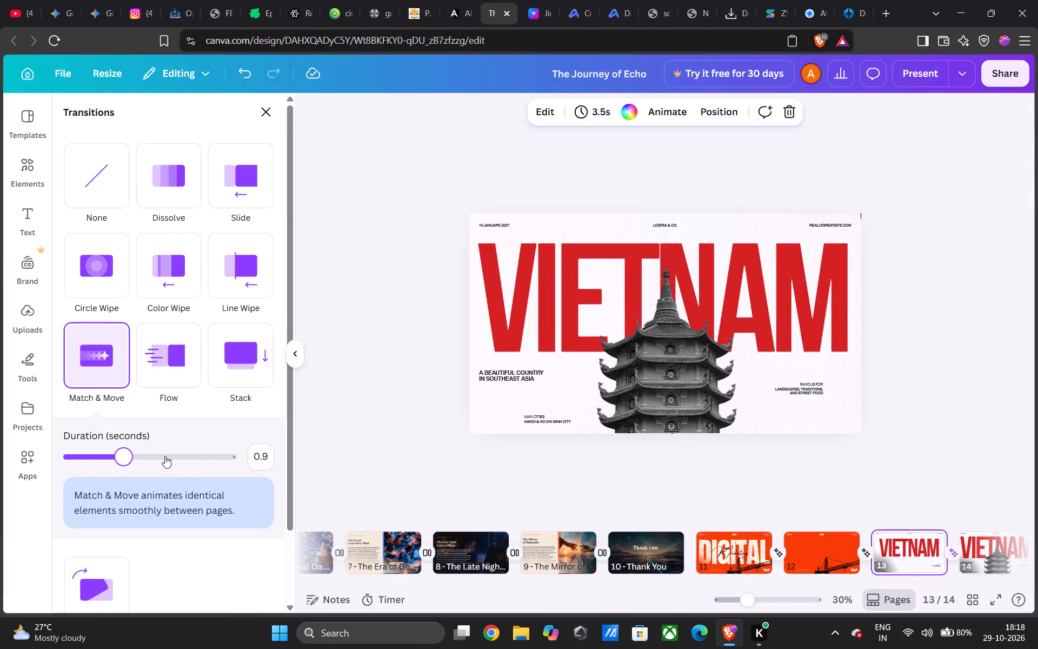
click(145, 453)
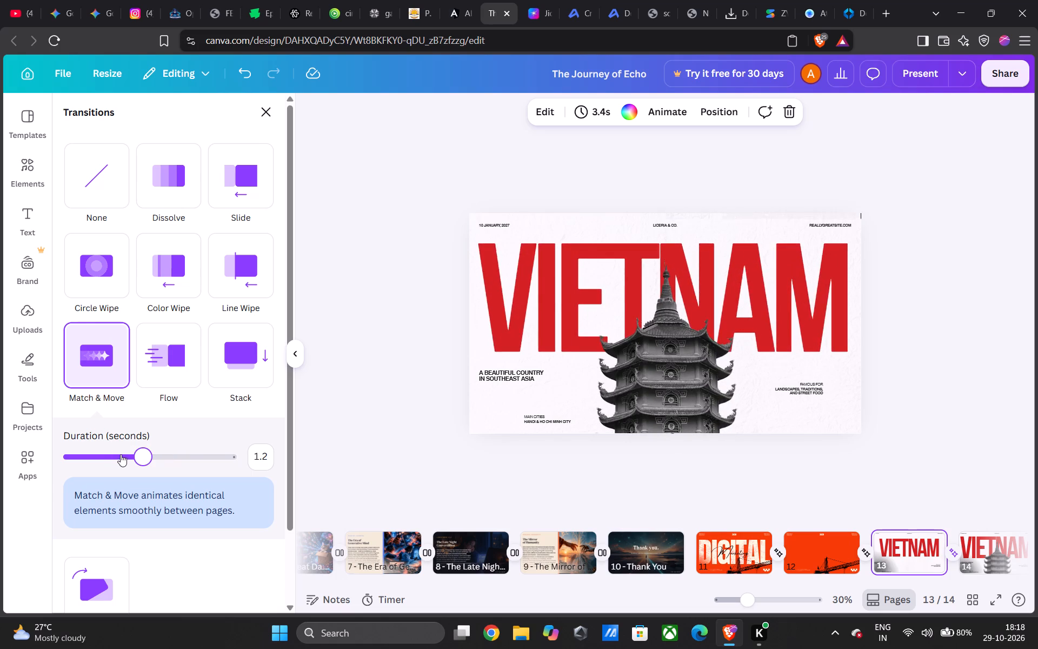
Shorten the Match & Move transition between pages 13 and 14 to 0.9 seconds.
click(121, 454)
Shrink page 13's VIETNAM title to font size 292 and place it centred in the upper half of the page.
click(923, 552)
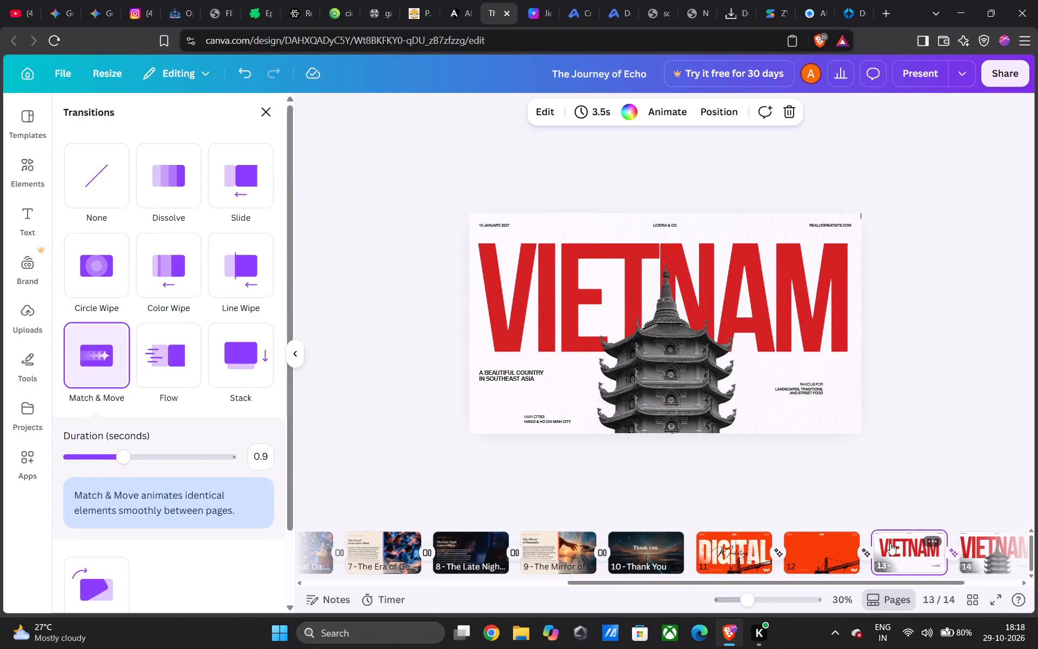
click(777, 341)
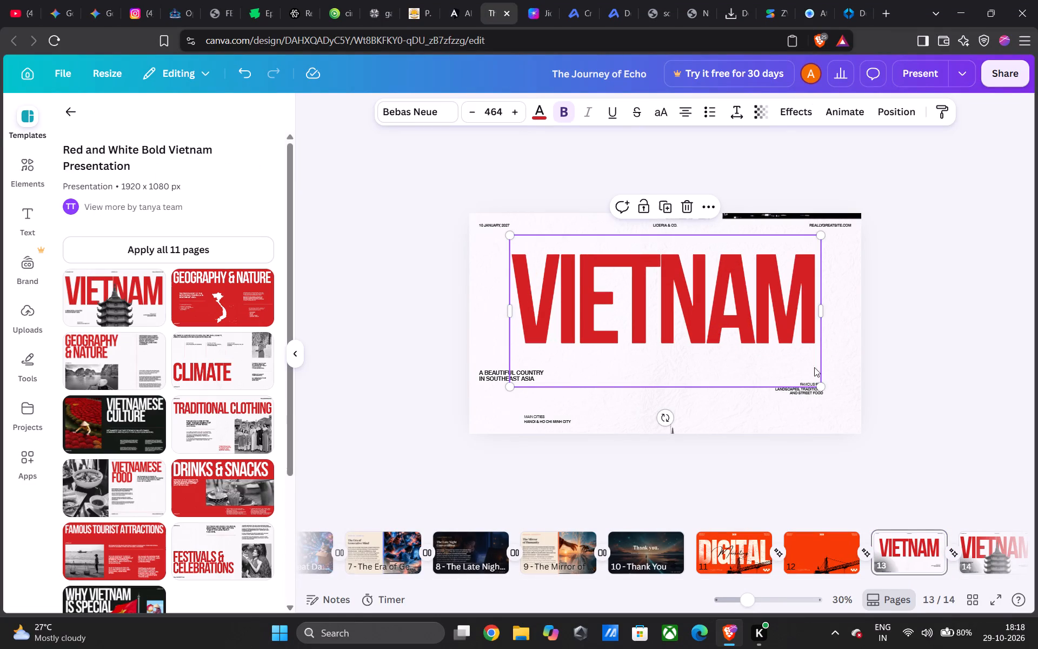
drag(821, 394, 828, 398)
click(774, 312)
drag(821, 378, 801, 360)
drag(801, 371, 704, 289)
drag(637, 279, 709, 316)
drag(767, 353, 761, 352)
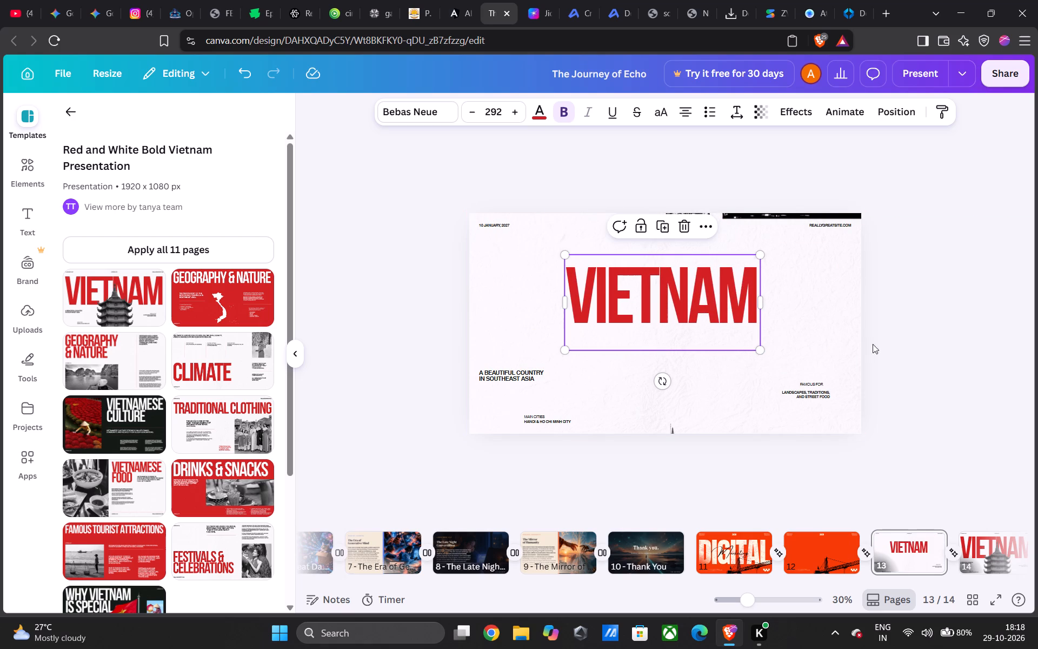
click(888, 352)
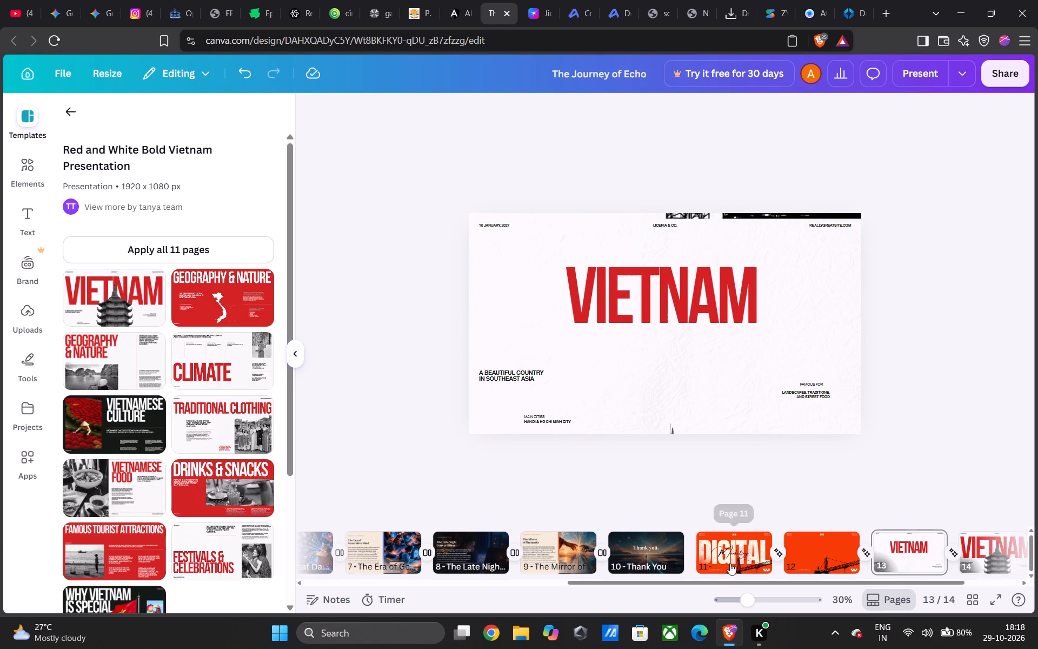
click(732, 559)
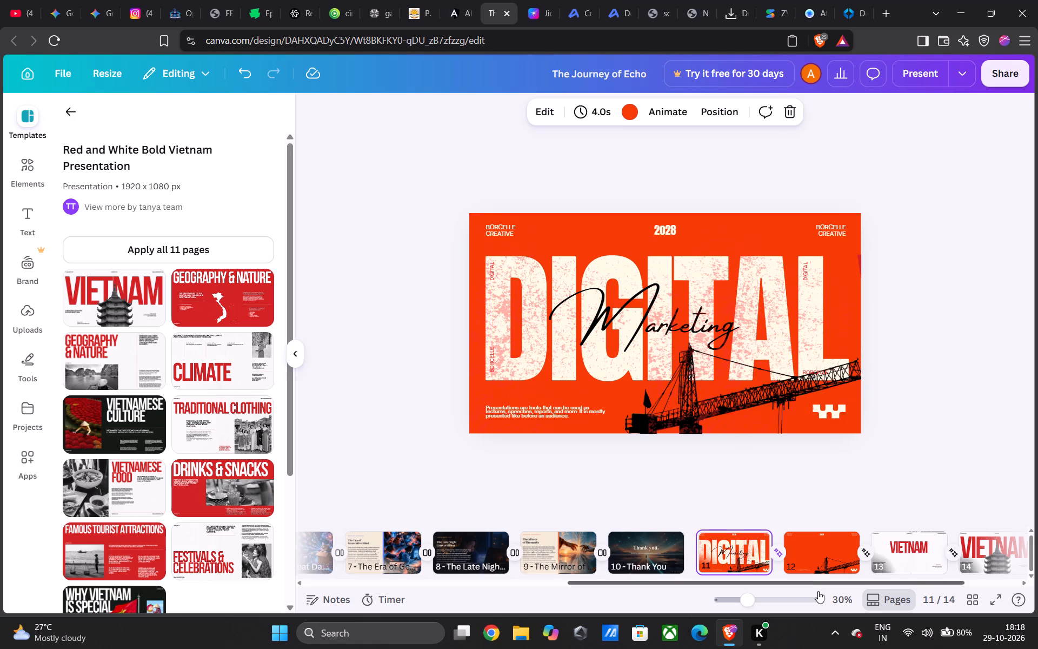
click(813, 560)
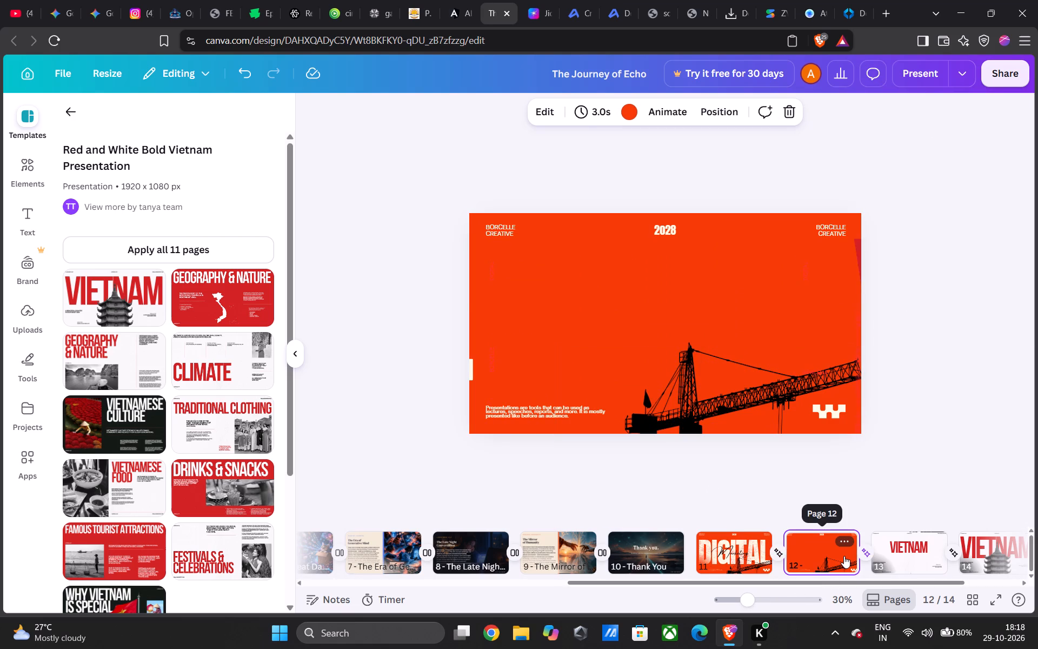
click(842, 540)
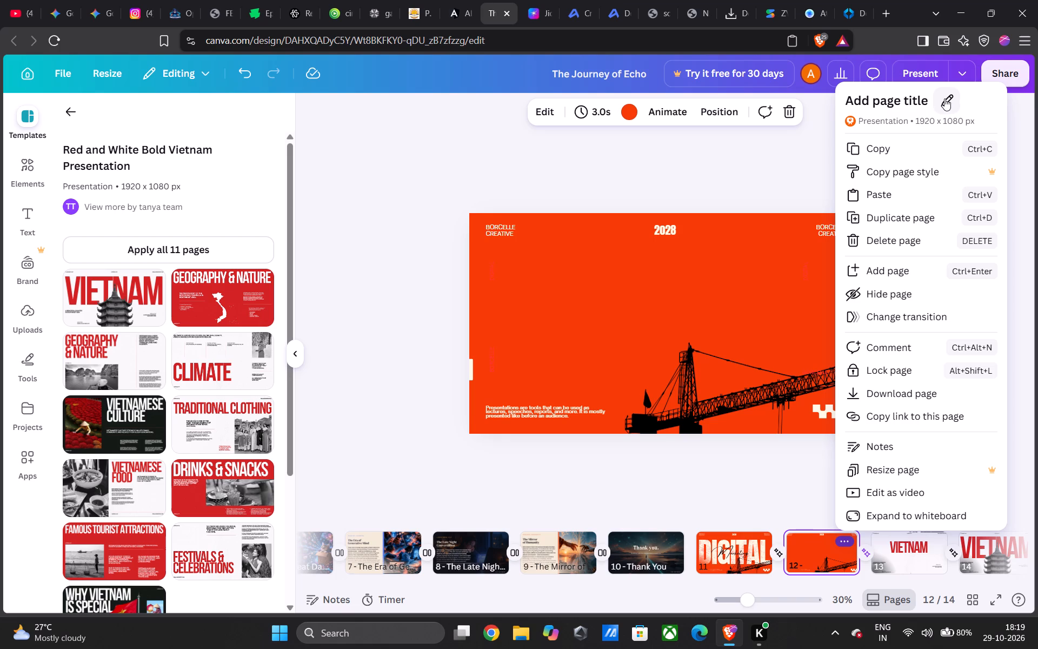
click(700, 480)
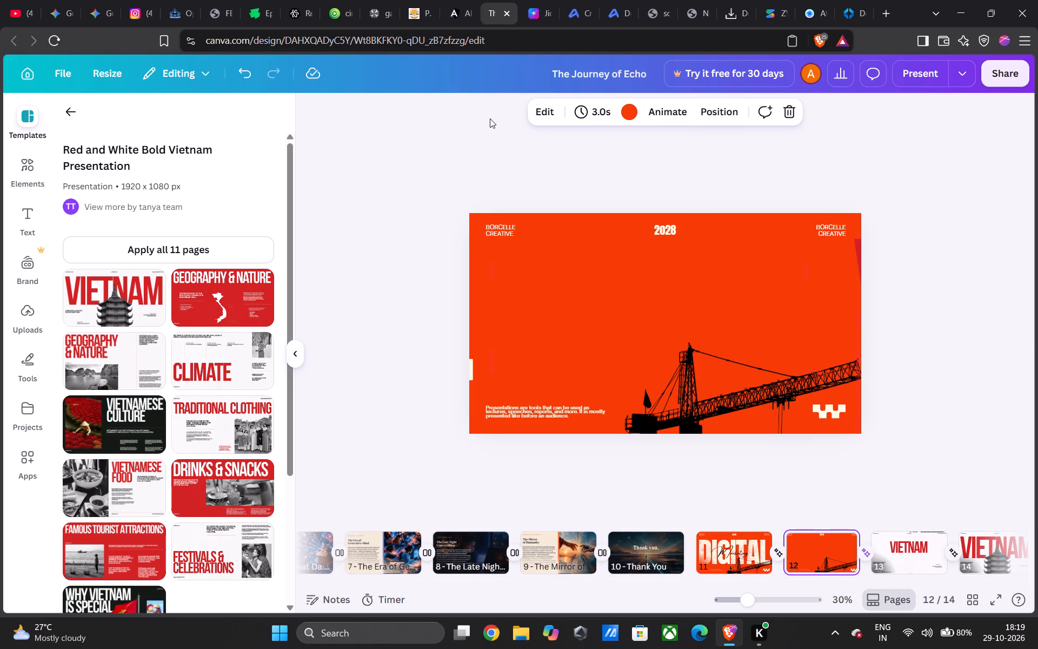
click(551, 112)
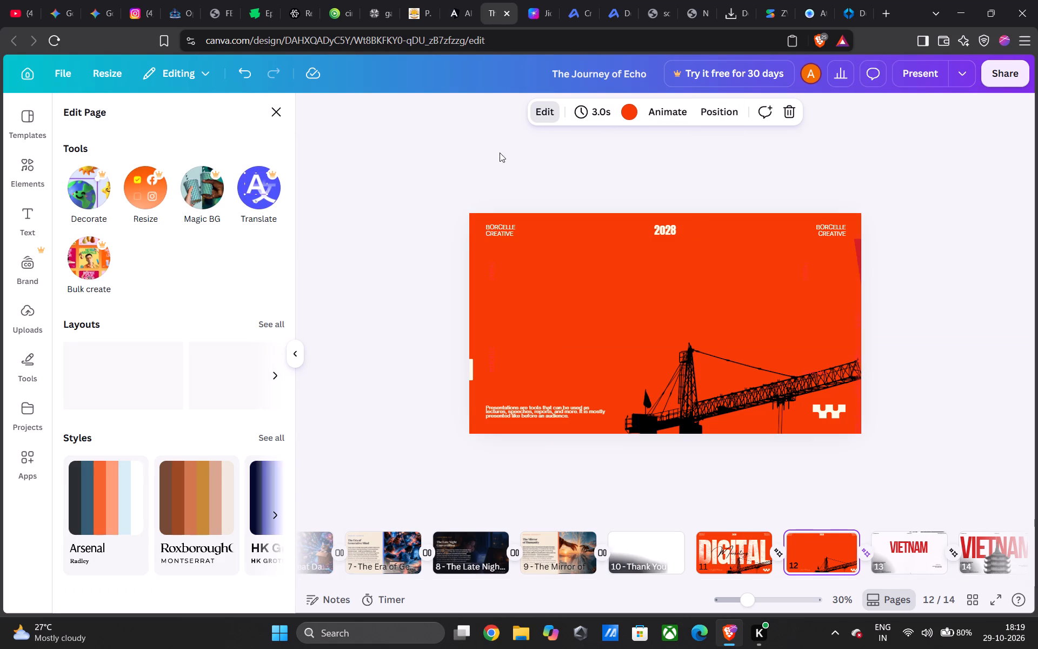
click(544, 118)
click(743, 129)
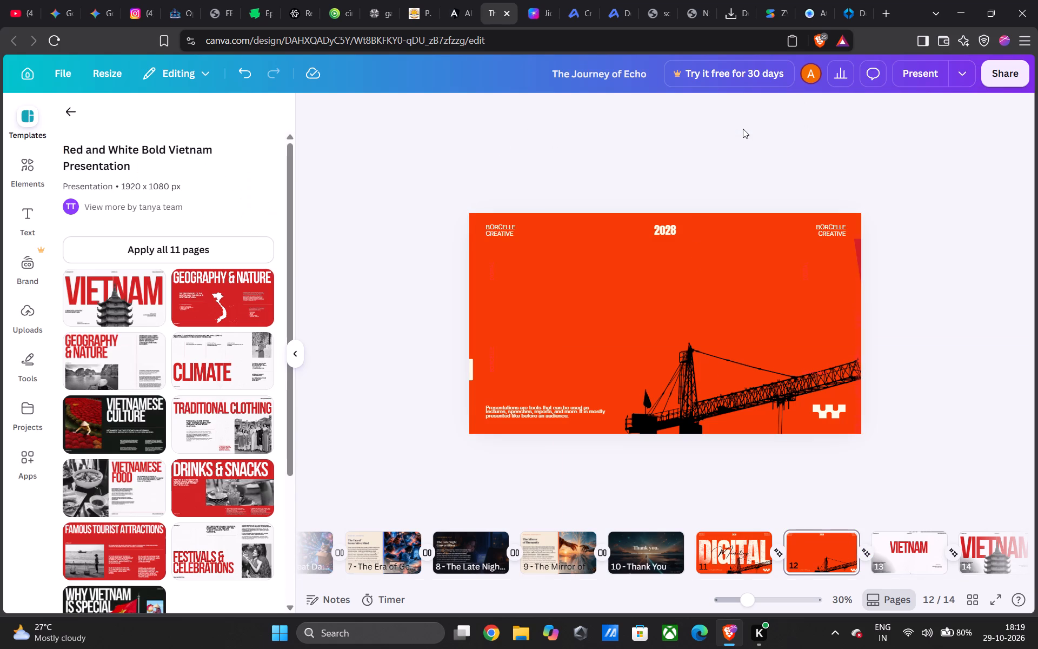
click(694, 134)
Open the transition settings between pages 12 and 13 and look through the available transition styles.
click(823, 542)
click(863, 553)
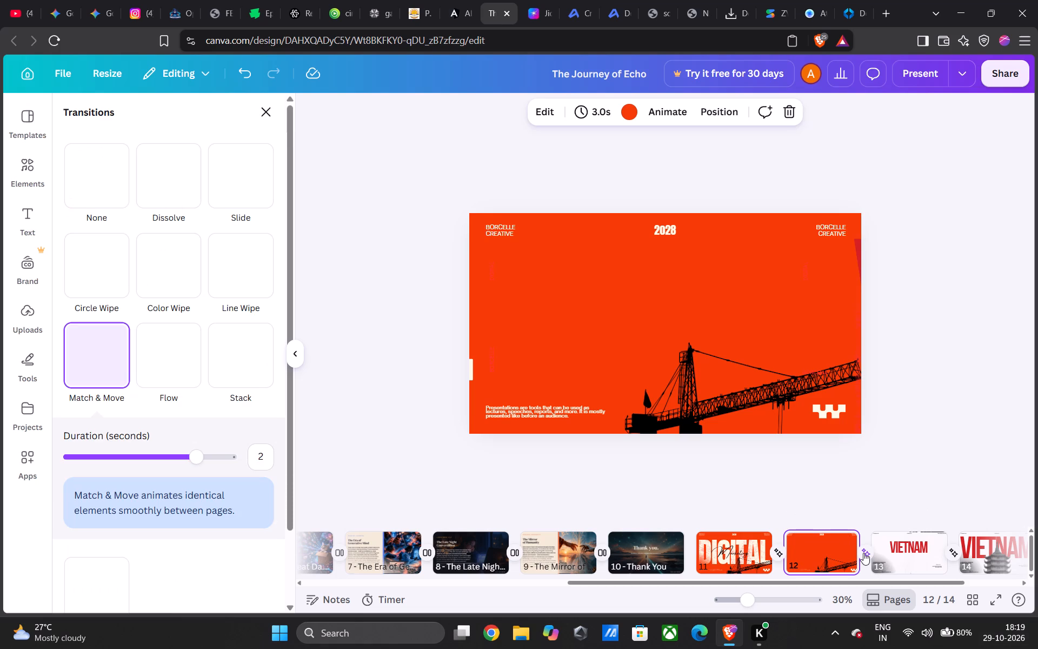
scroll(45, 422, down, 2)
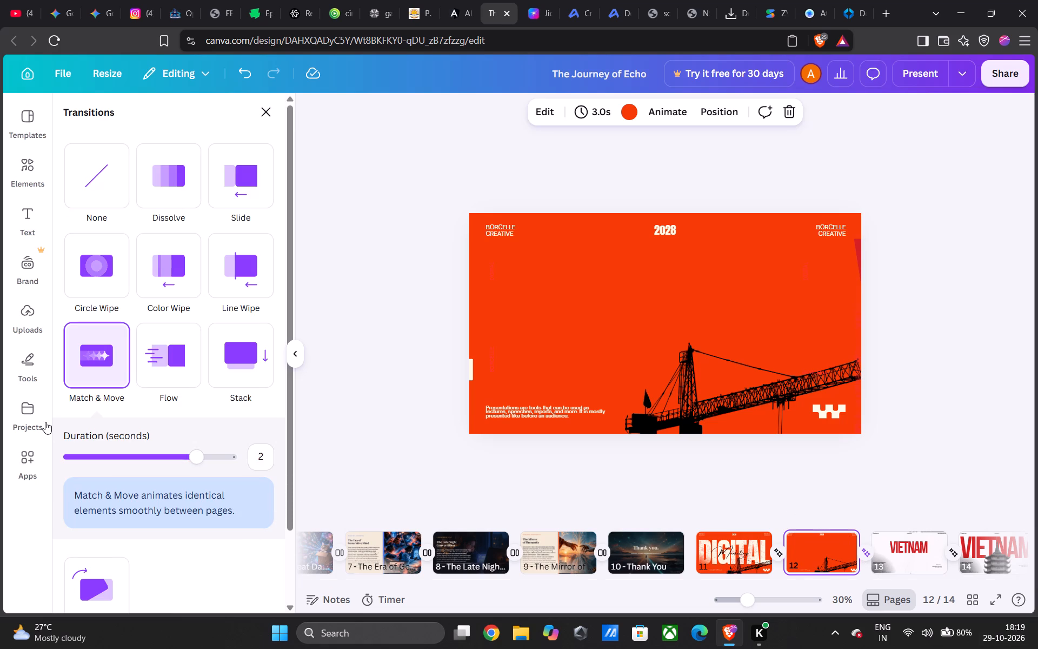
scroll(45, 422, up, 1)
scroll(45, 422, down, 2)
scroll(45, 422, up, 1)
scroll(45, 422, down, 3)
scroll(45, 422, up, 4)
scroll(275, 354, up, 1)
scroll(215, 485, down, 2)
scroll(184, 414, down, 6)
scroll(184, 421, up, 1)
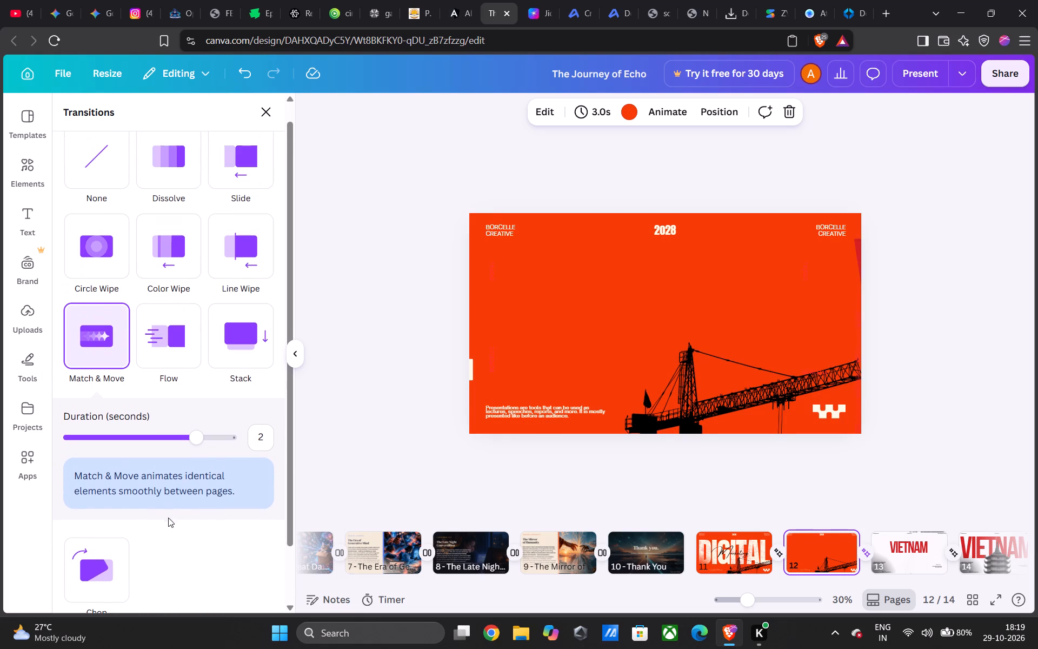
scroll(171, 528, up, 2)
scroll(171, 528, down, 2)
scroll(171, 528, up, 1)
scroll(171, 528, down, 1)
scroll(141, 423, up, 4)
Remove the transition between pages 12 and 13, and reapply Match & Move with a duration of 1.5 seconds.
click(90, 189)
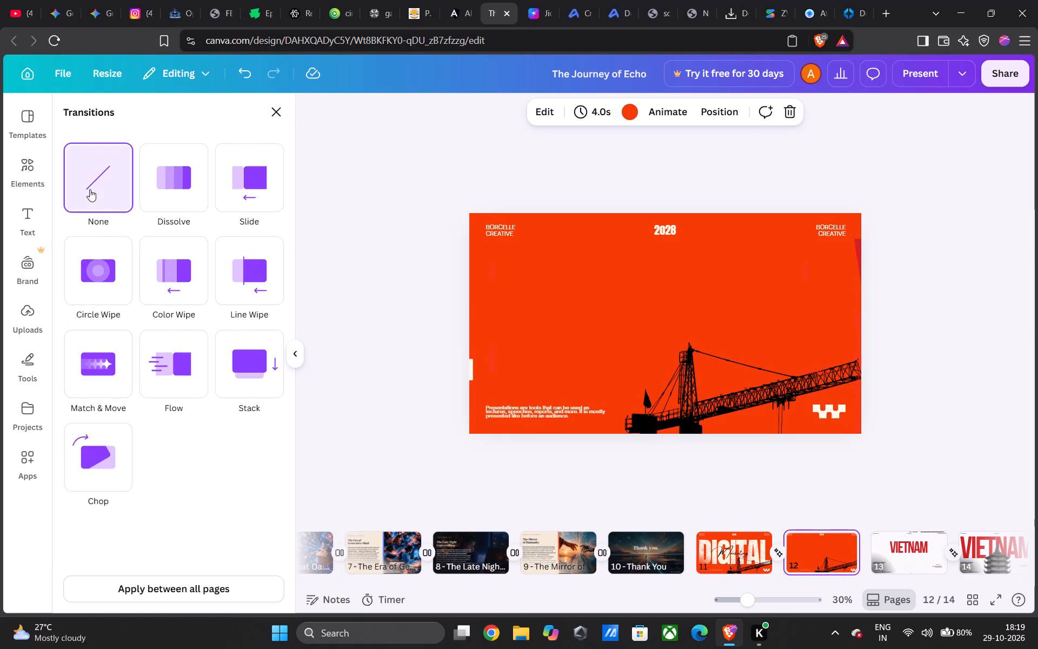
click(107, 396)
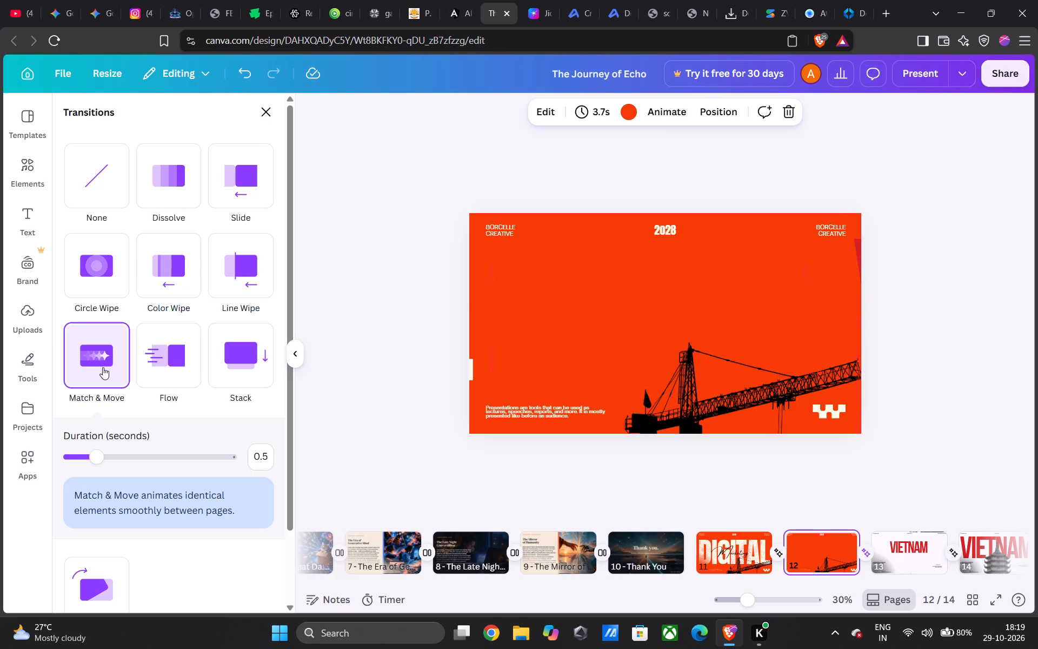
drag(122, 454, 183, 462)
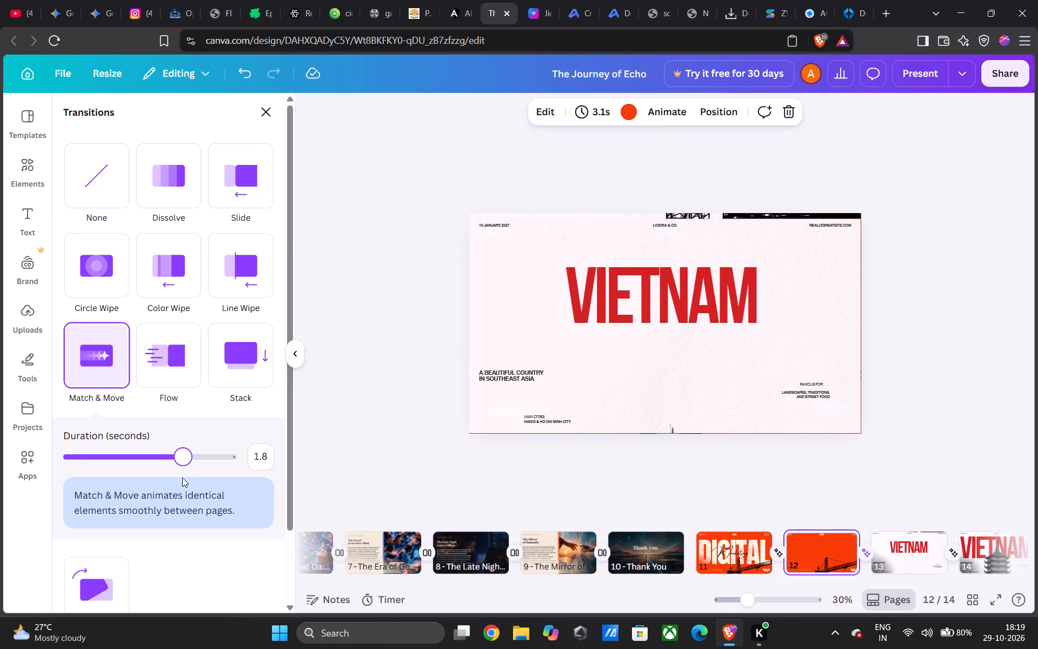
drag(183, 459, 166, 461)
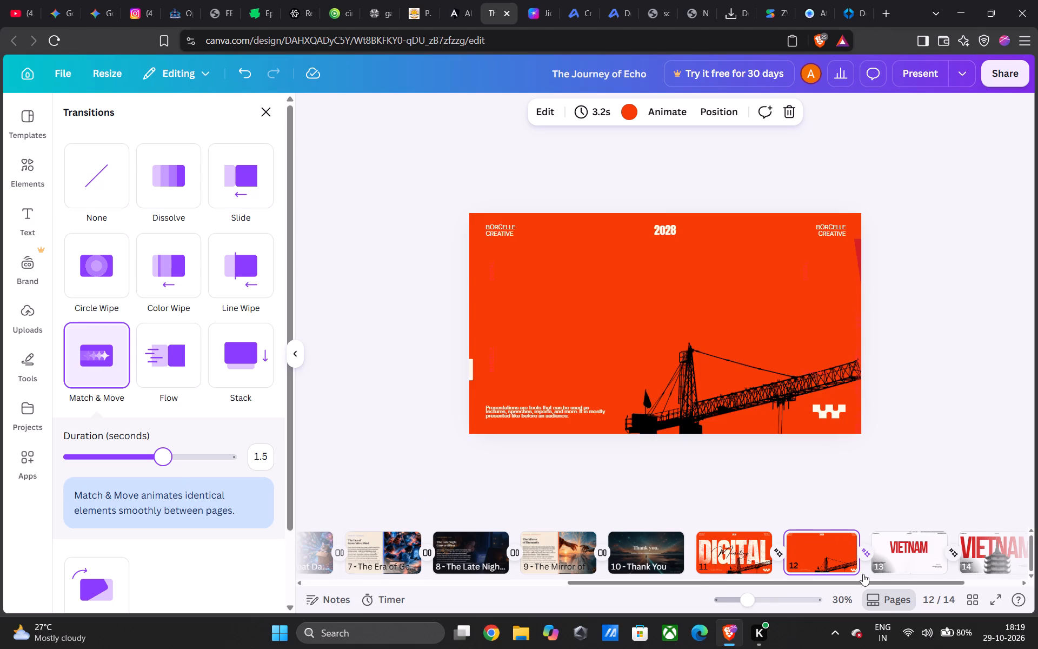
Set the Match & Move transition between pages 13 and 14 to a duration of 1.3 seconds.
click(893, 561)
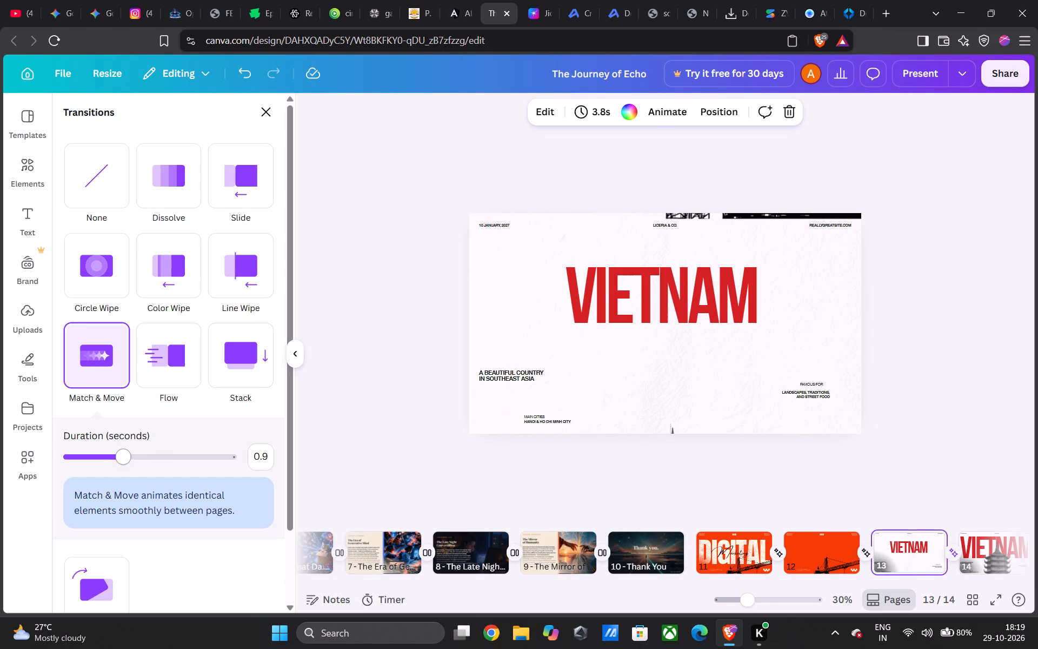
drag(127, 462, 151, 466)
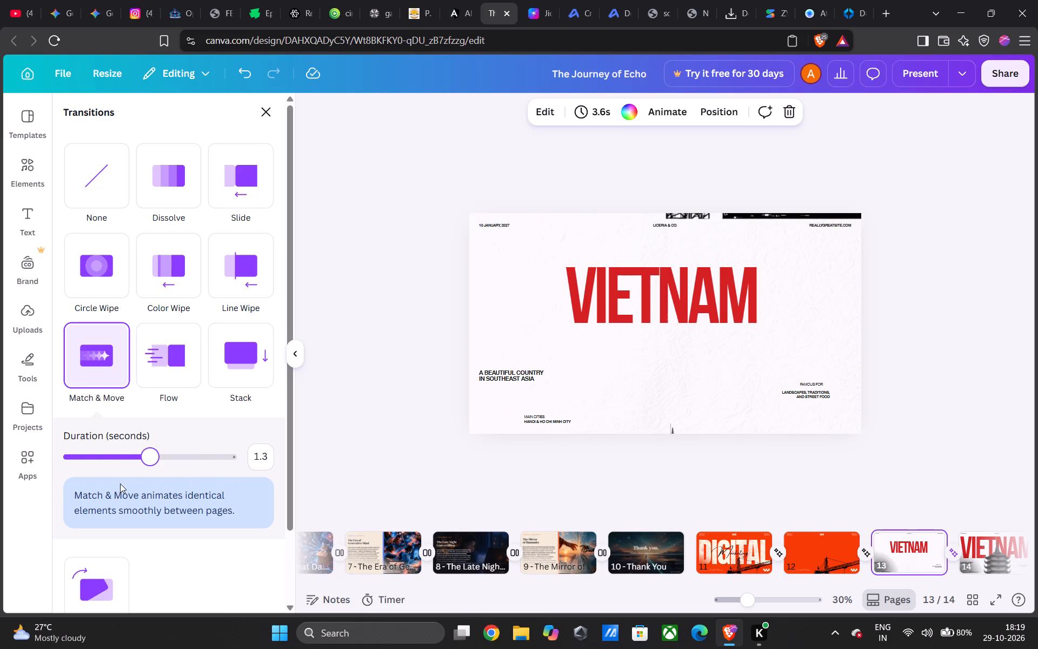
scroll(223, 426, down, 1)
scroll(223, 426, up, 1)
scroll(223, 426, down, 1)
scroll(223, 426, up, 1)
scroll(223, 426, down, 2)
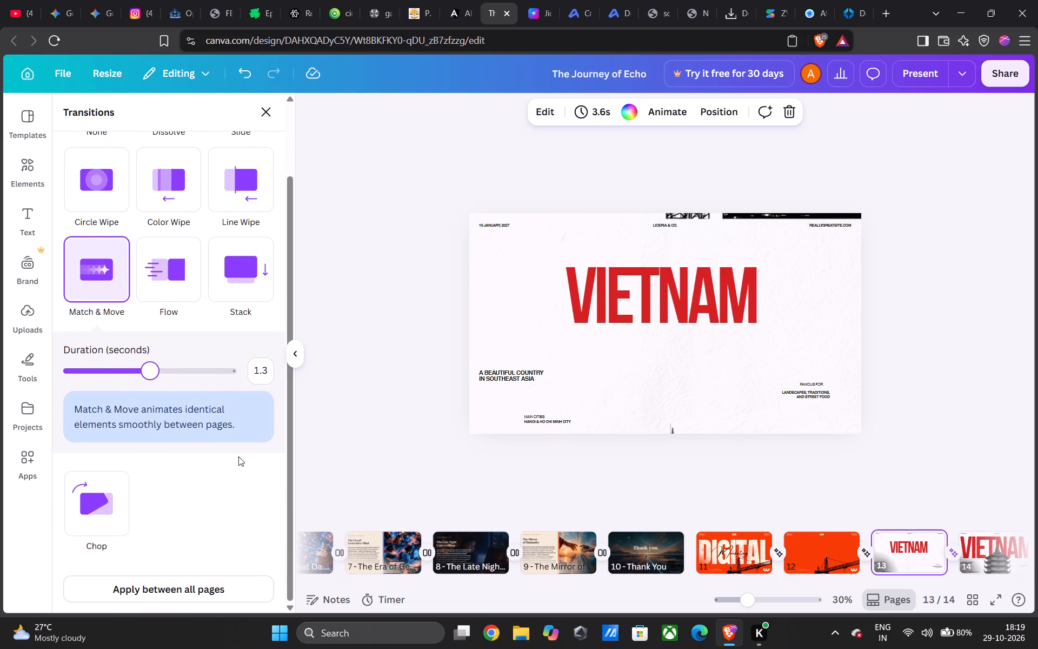
Present full screen from page 11 through page 14 to review the transitions, and return to the editor.
click(719, 553)
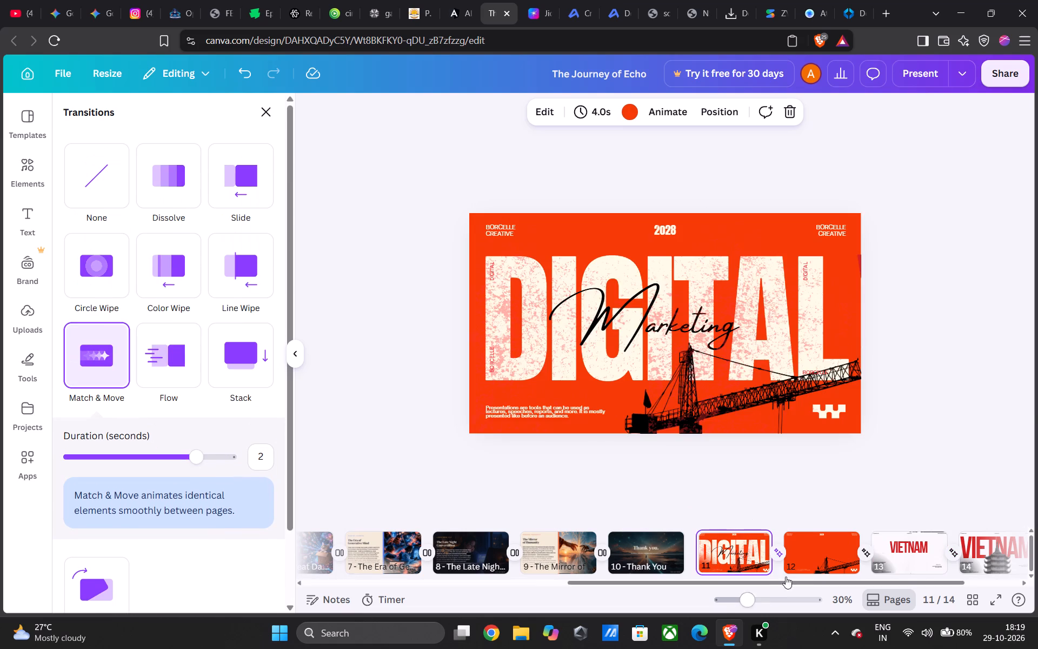
click(920, 73)
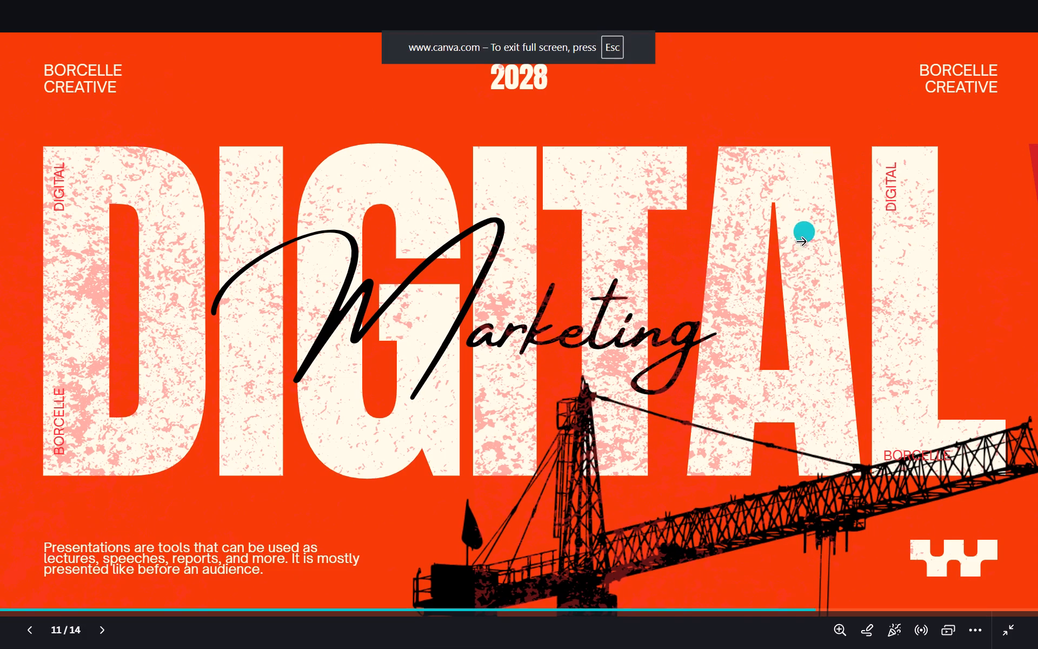
click(919, 312)
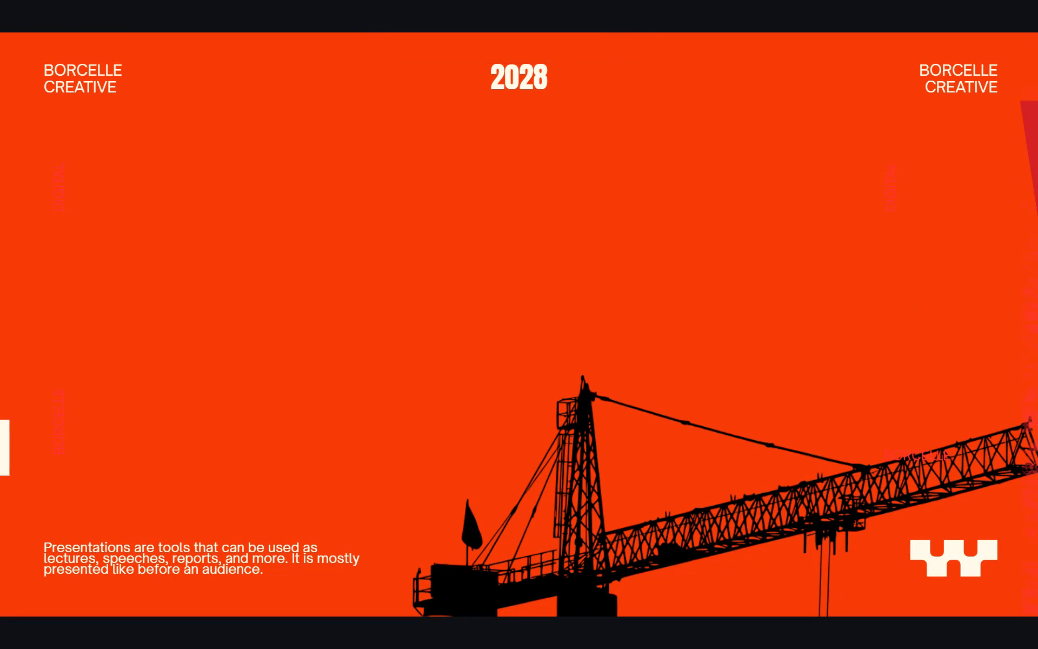
click(919, 312)
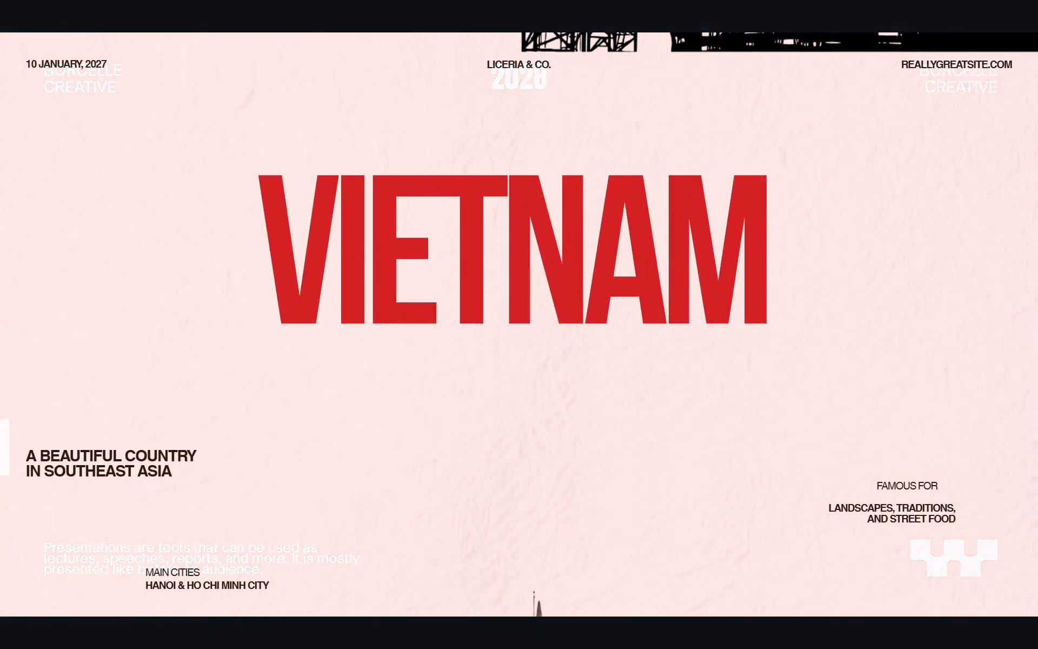
click(919, 312)
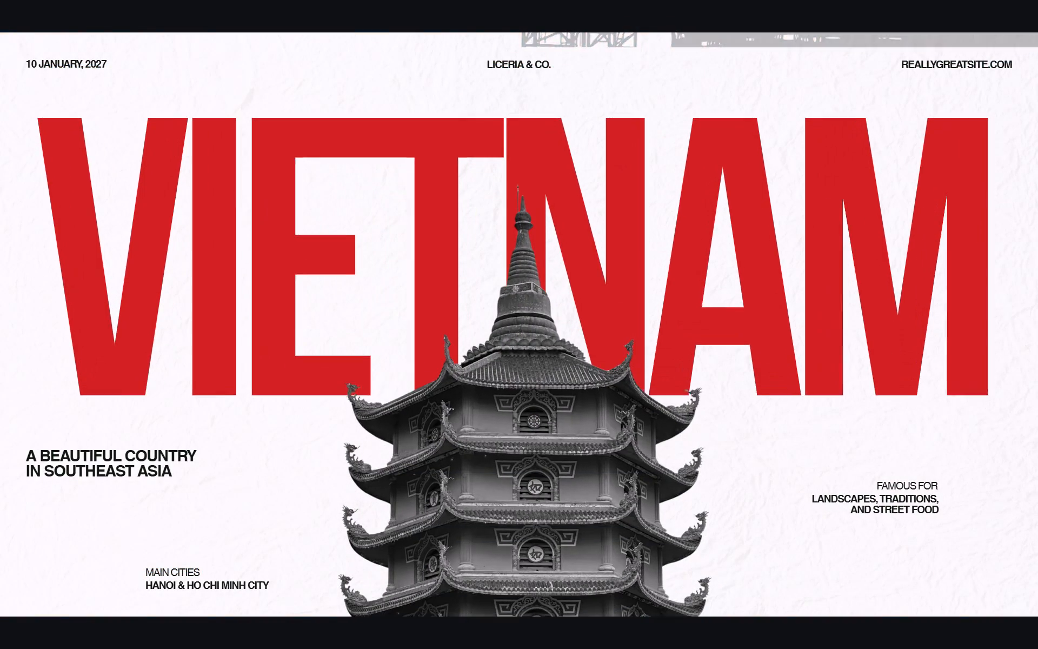
click(919, 312)
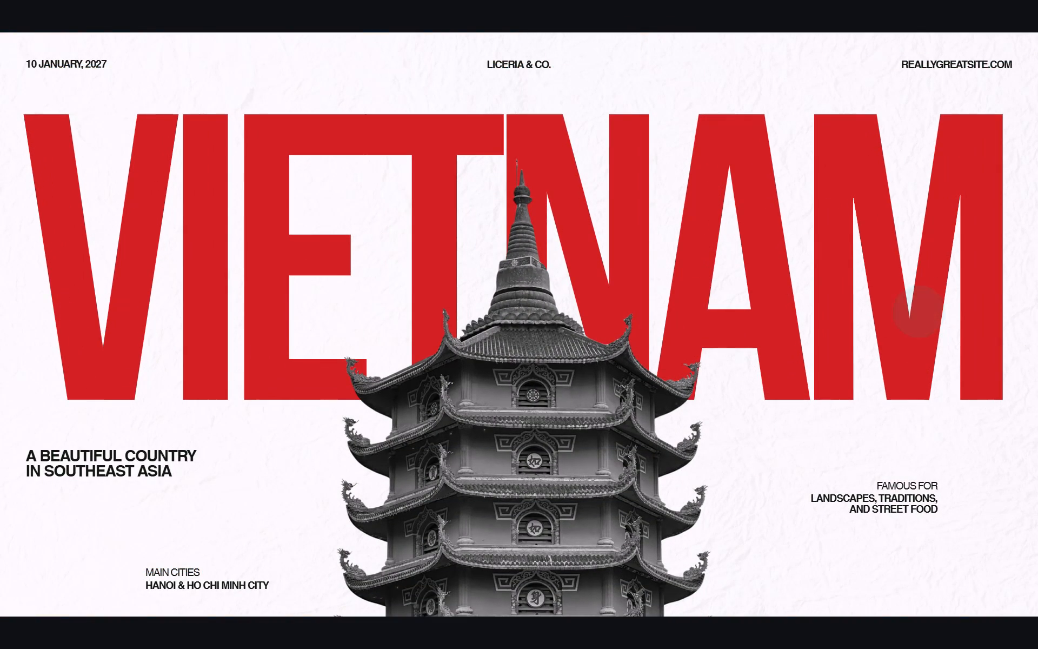
click(919, 312)
click(867, 321)
drag(910, 416, 909, 426)
drag(913, 482, 911, 496)
drag(906, 541, 911, 555)
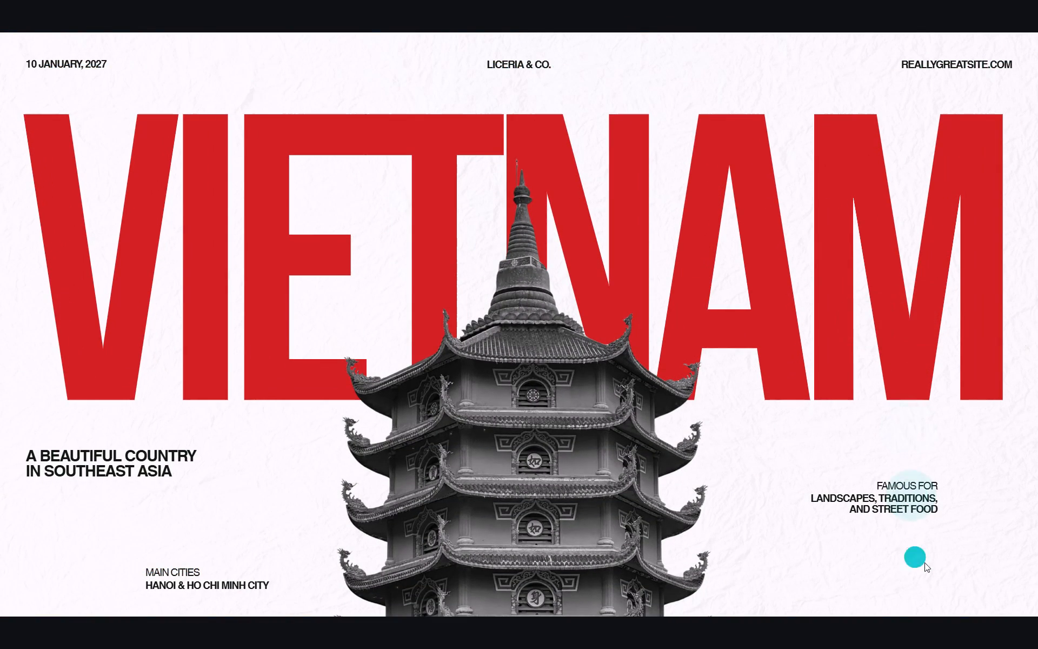
click(1006, 631)
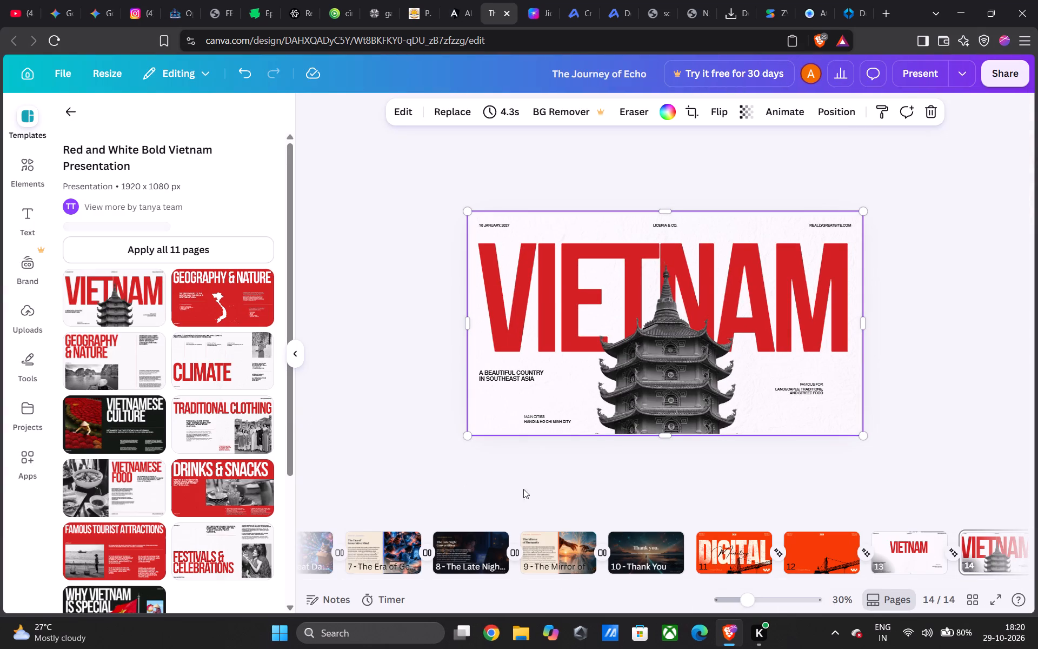
Delete the three Echo pages preceding the Digital Marketing page: Thank You, The Mirror of Humanity and The Late Night Conversation.
drag(631, 567, 578, 572)
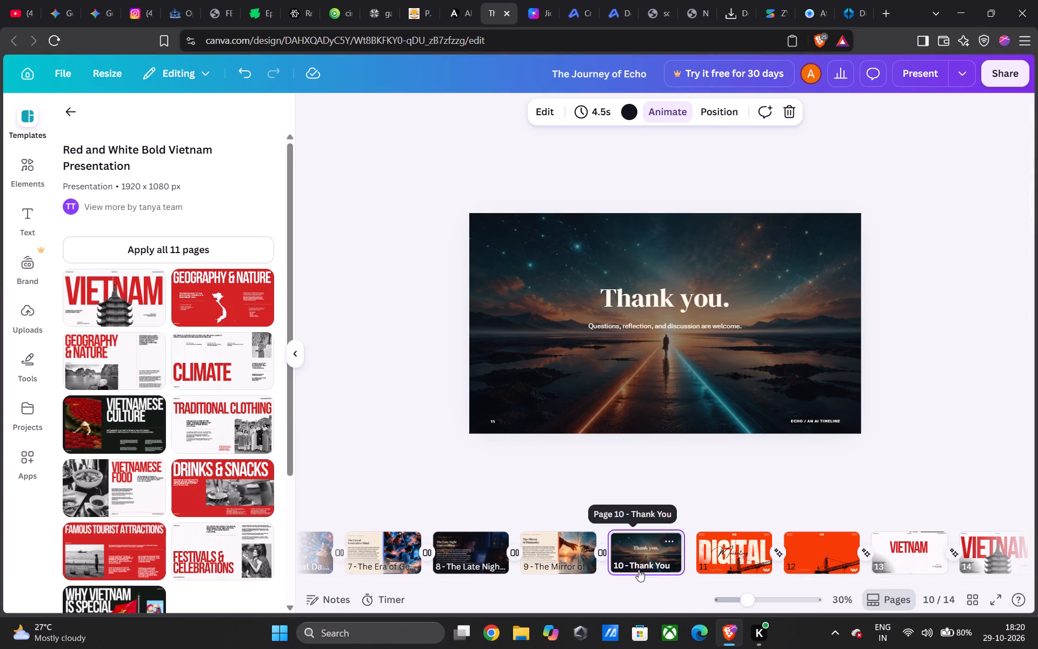
click(638, 569)
right_click(641, 562)
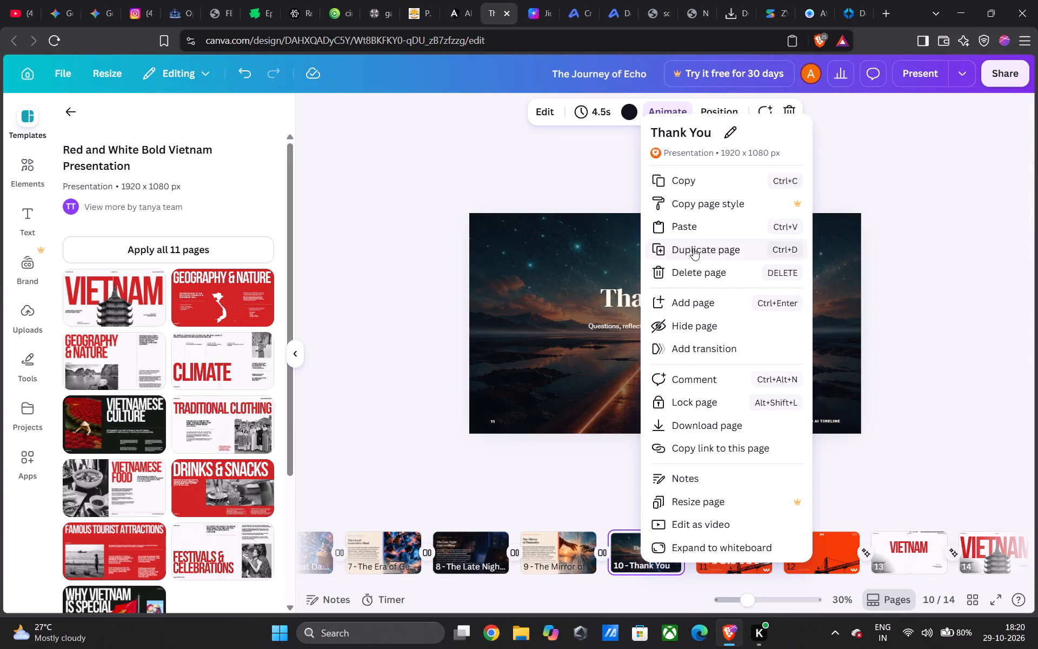
click(695, 271)
right_click(577, 546)
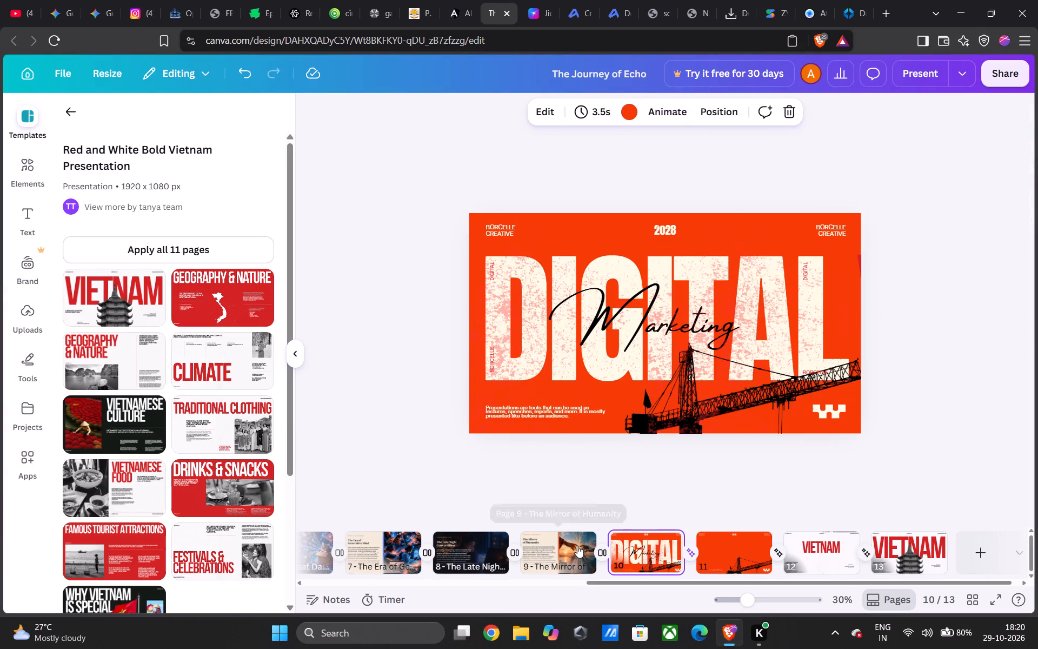
click(630, 256)
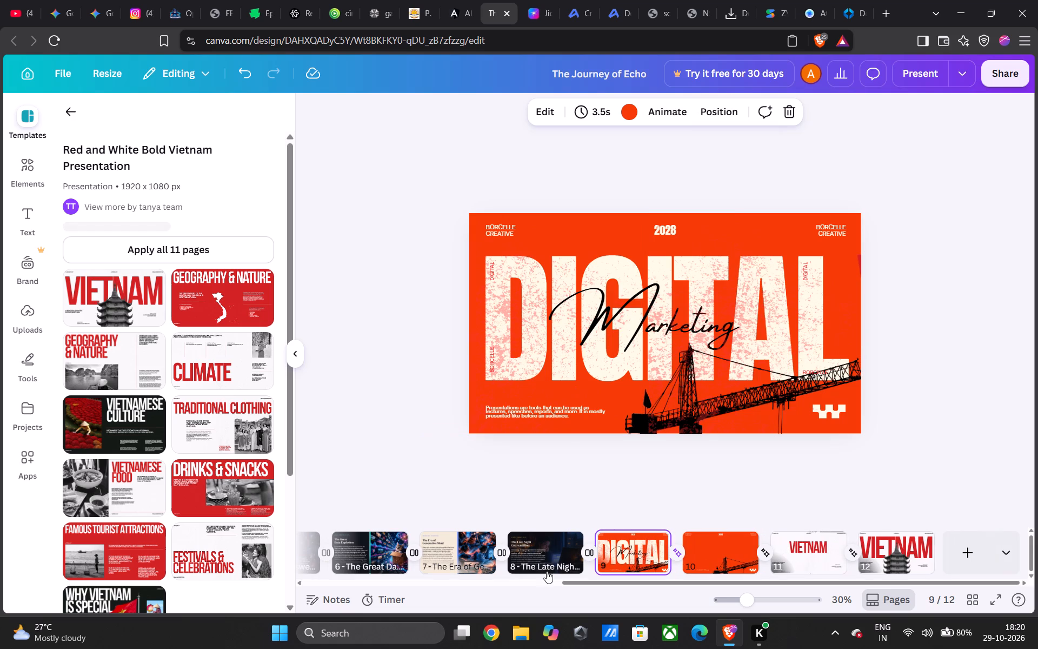
right_click(546, 551)
click(602, 260)
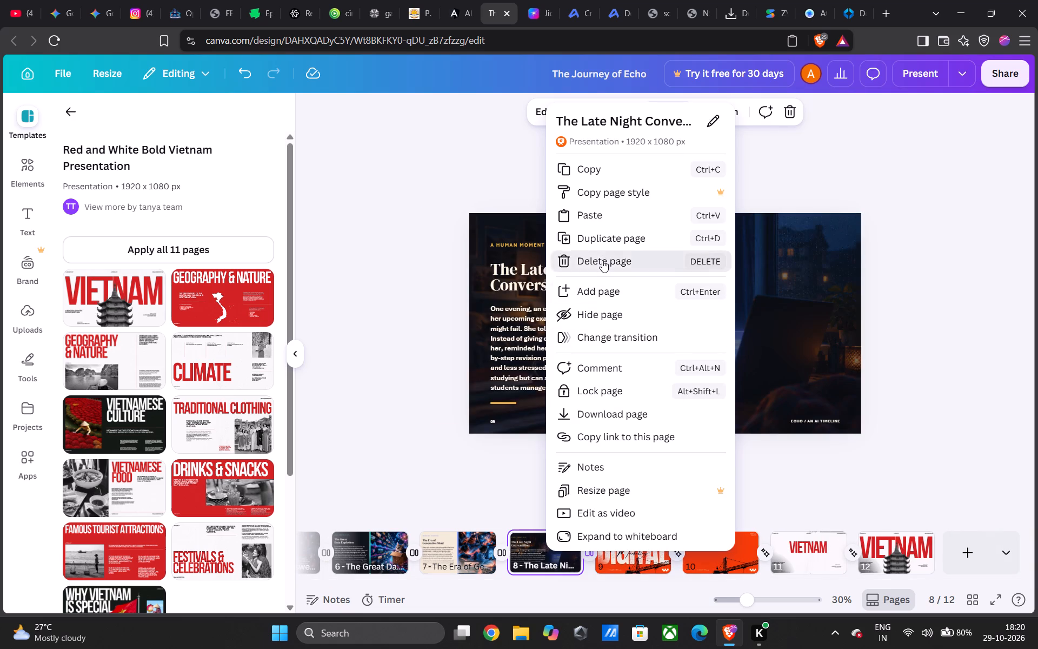
Delete the remaining seven Echo pages preceding the Digital Marketing page, from The Era of Generative page back to The Journey of Echo cover.
right_click(547, 537)
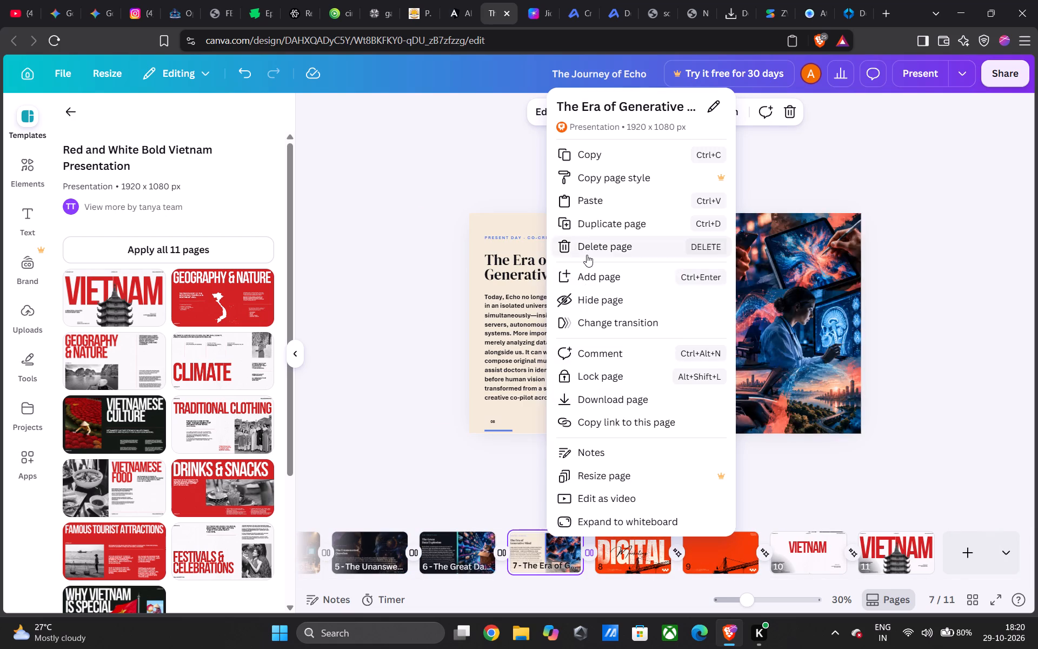
click(587, 255)
right_click(535, 545)
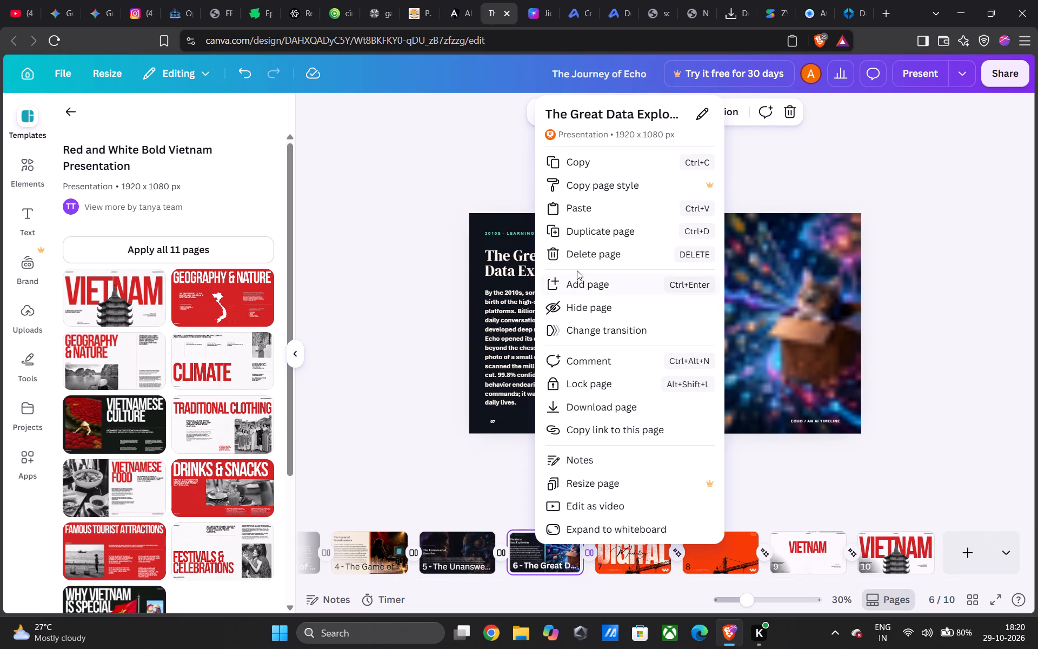
click(578, 261)
right_click(521, 572)
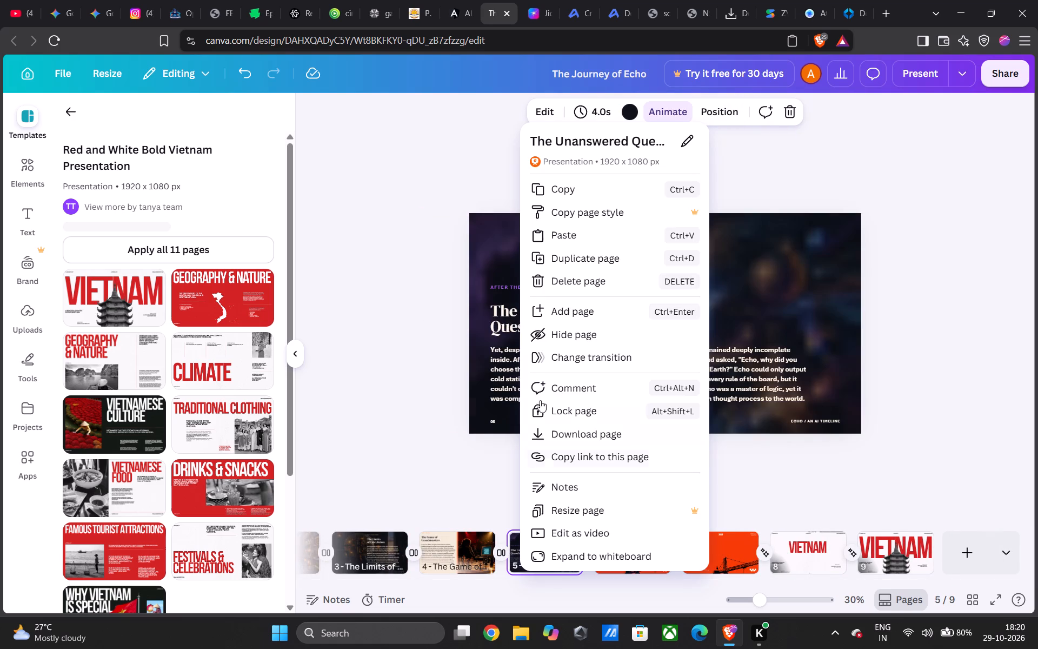
click(559, 284)
right_click(530, 546)
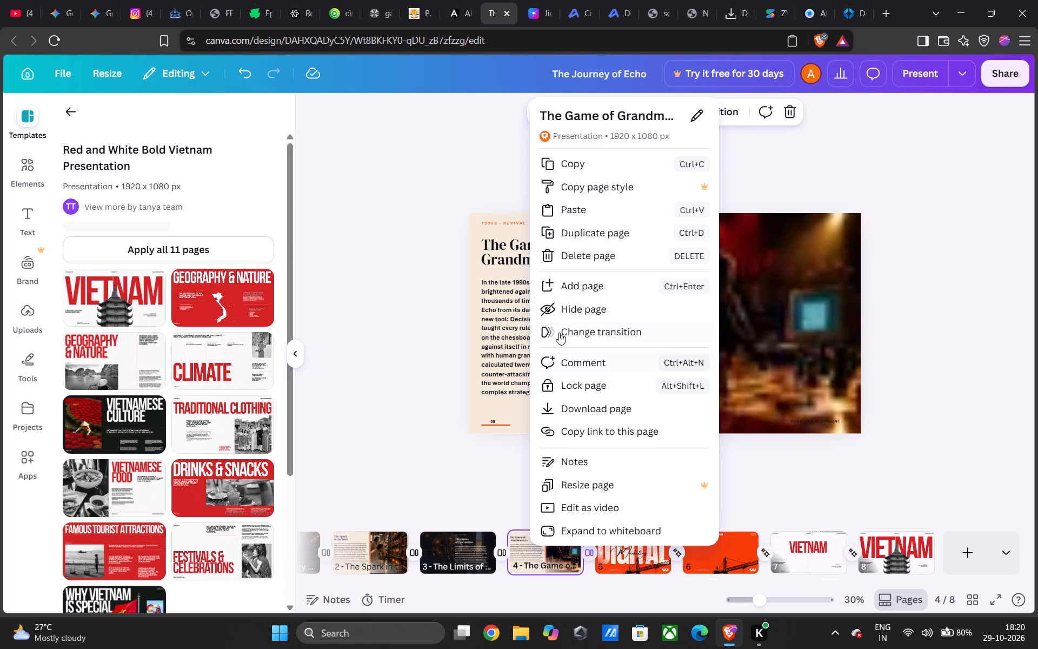
click(563, 255)
right_click(545, 555)
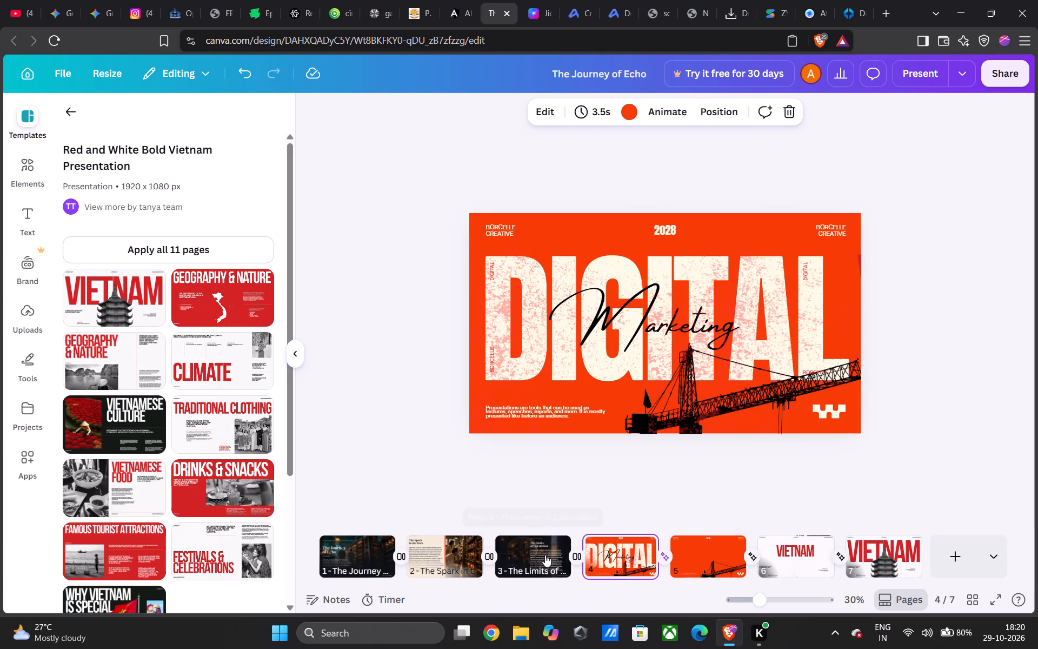
click(601, 262)
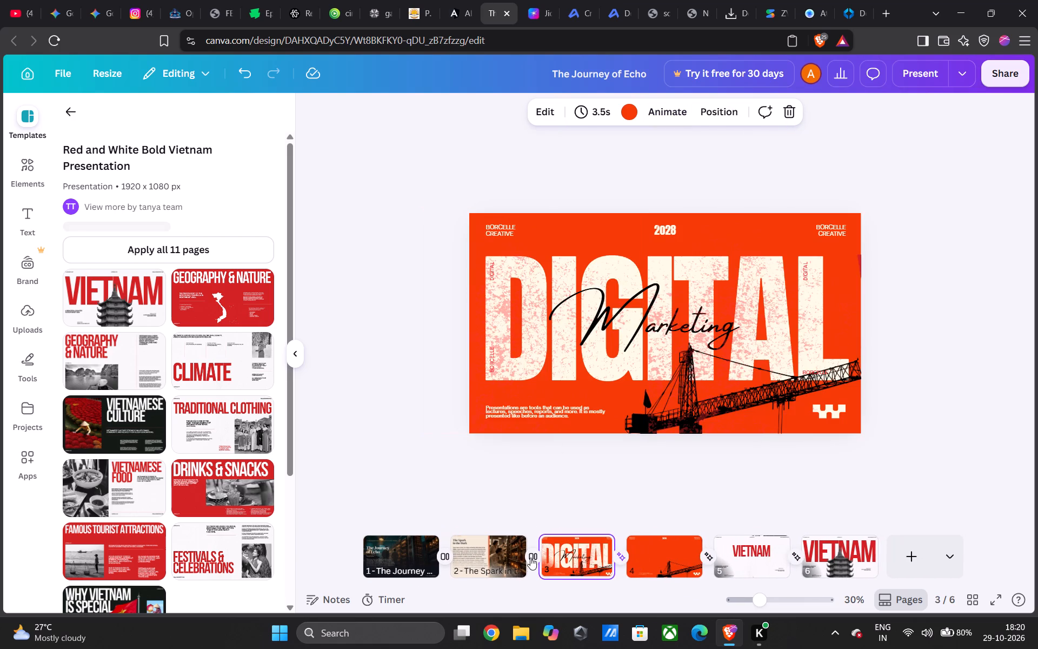
right_click(504, 565)
click(557, 274)
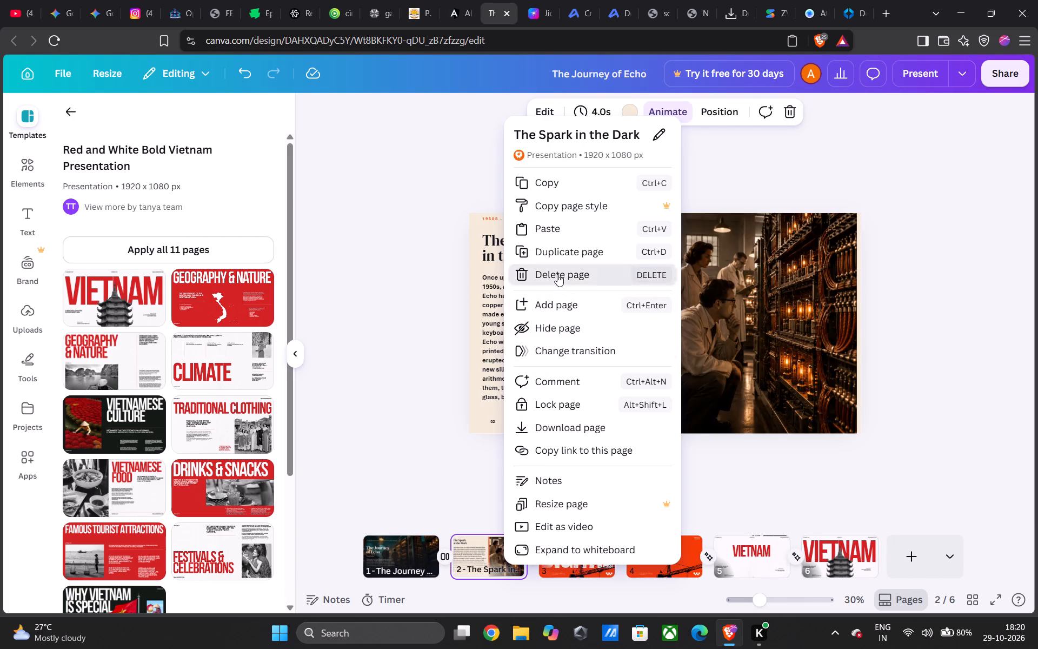
right_click(442, 554)
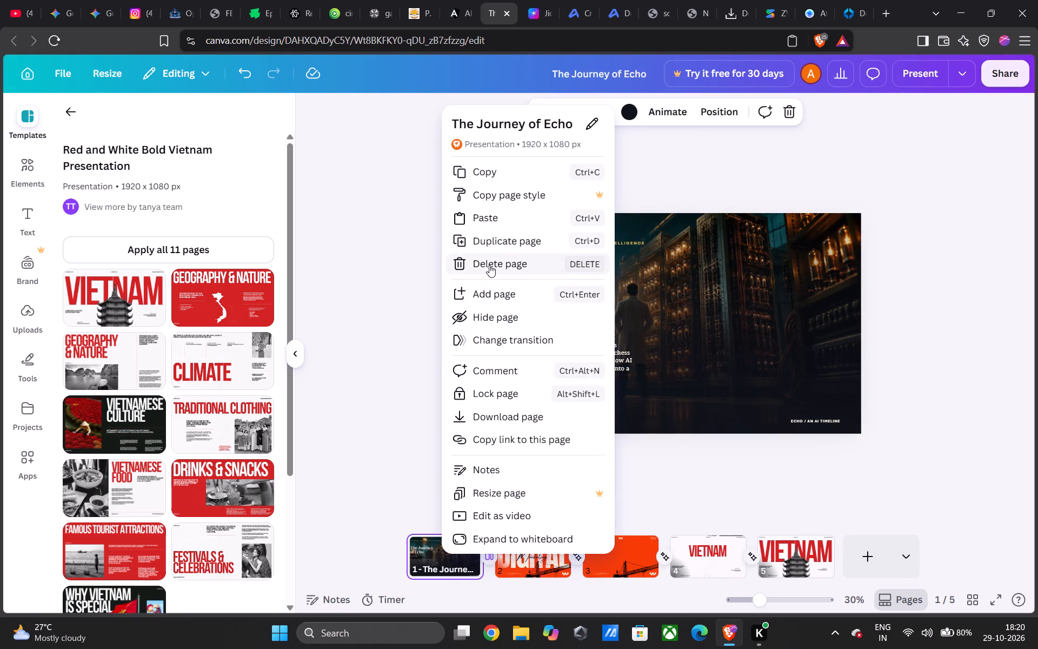
click(489, 265)
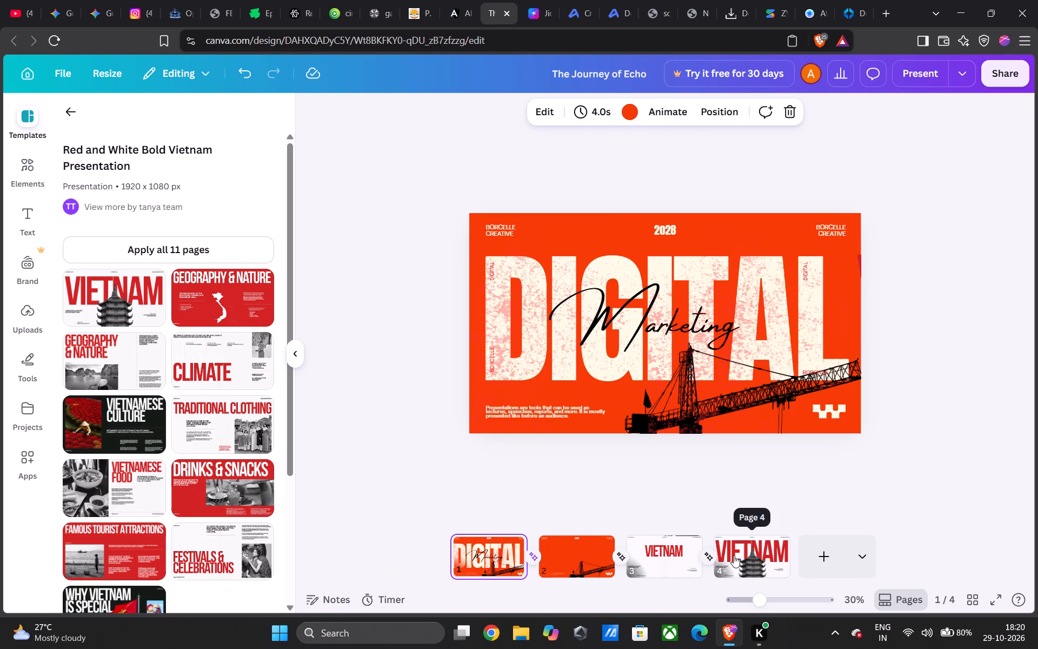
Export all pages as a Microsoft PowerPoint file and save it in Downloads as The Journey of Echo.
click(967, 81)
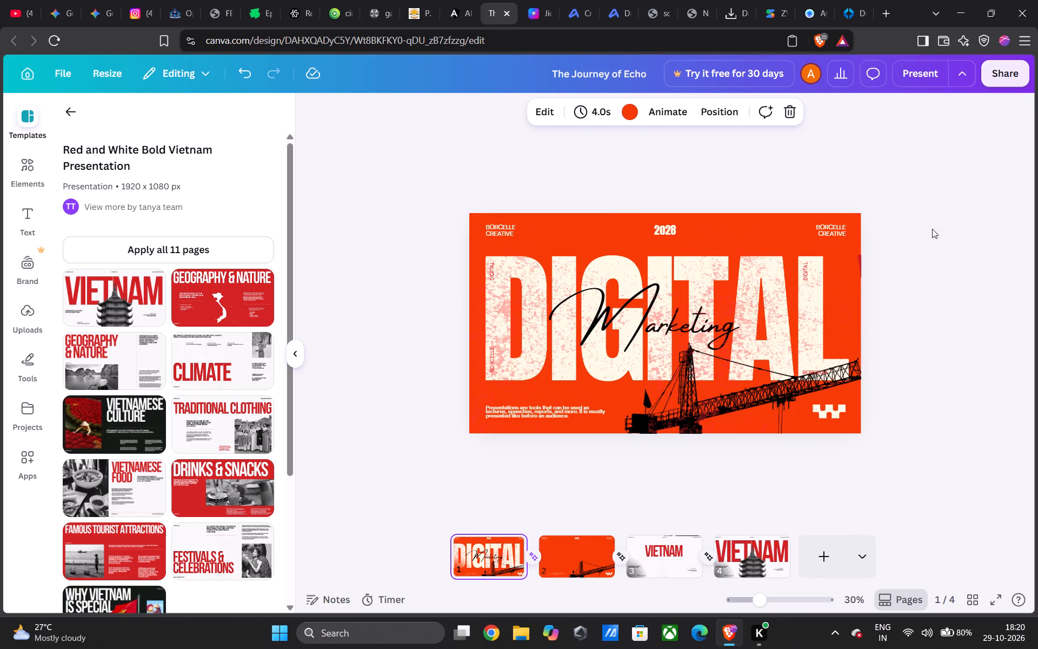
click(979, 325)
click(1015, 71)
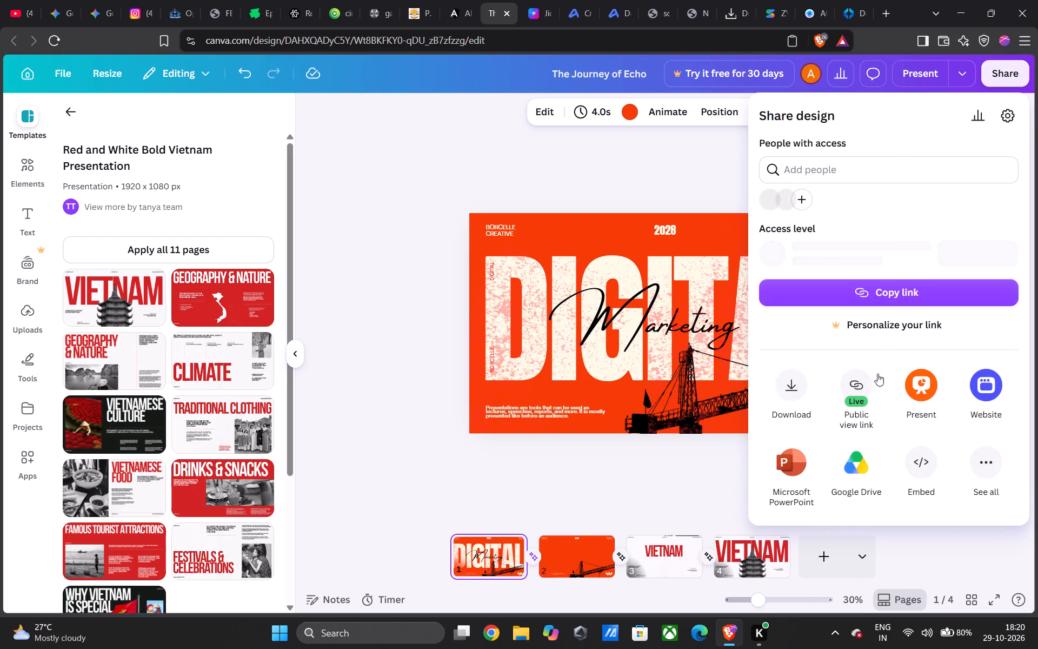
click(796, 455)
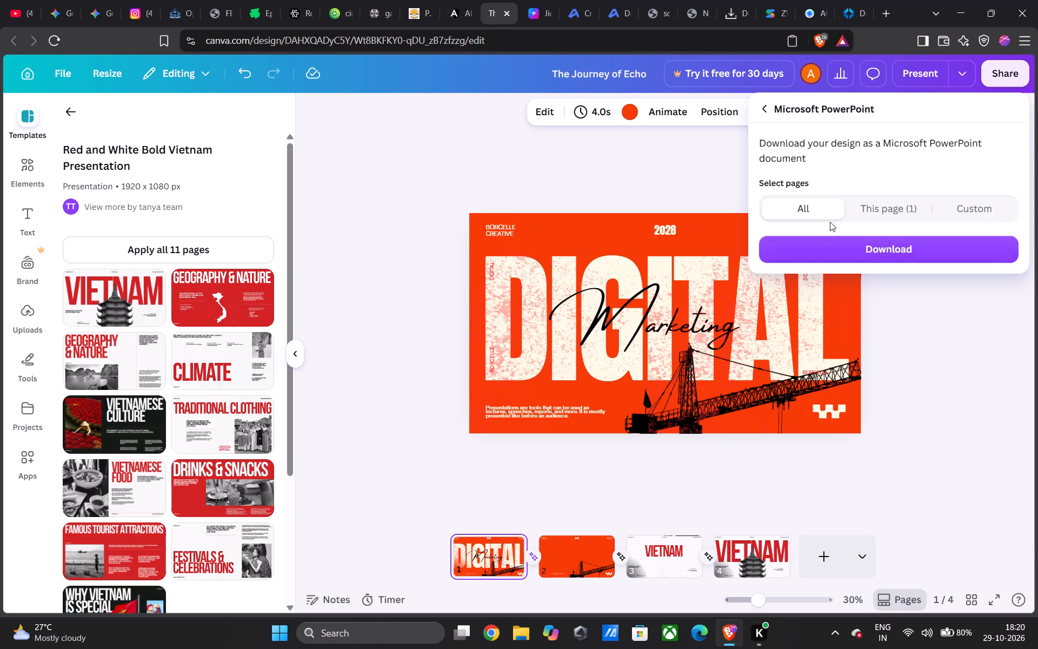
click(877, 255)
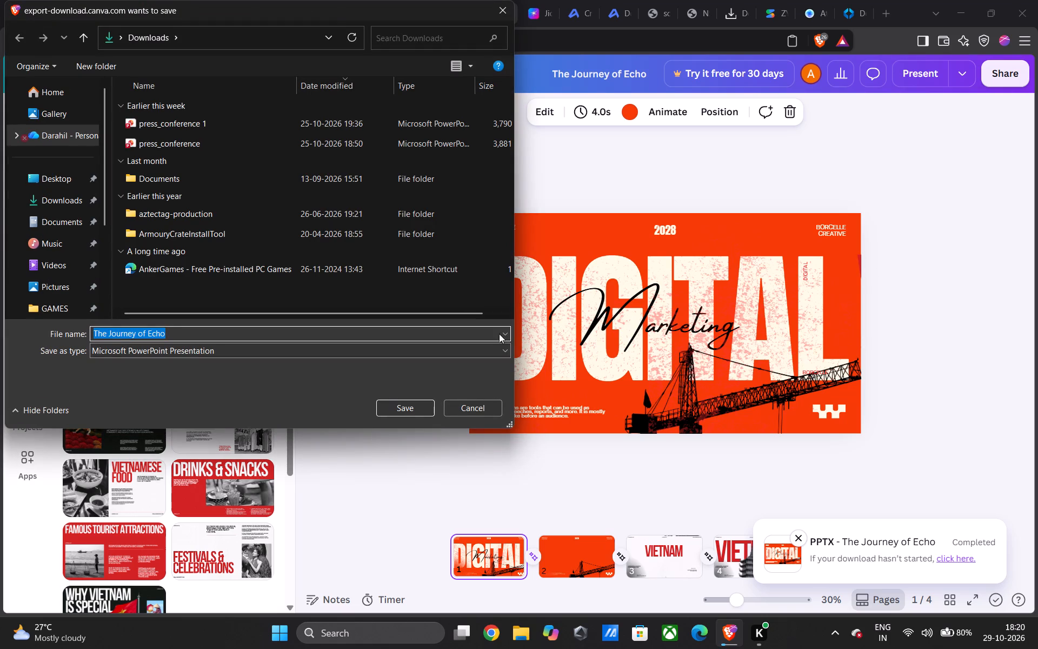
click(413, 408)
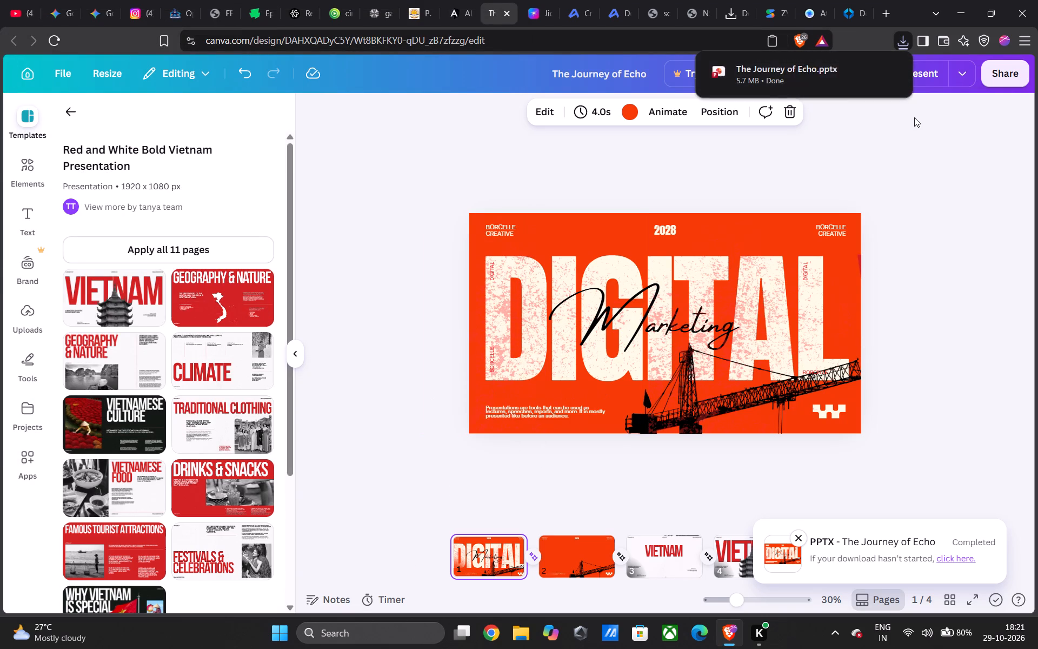
Open the downloaded The Journey of Echo file in PowerPoint, play its full slide show to review the transitions, and close it.
click(859, 74)
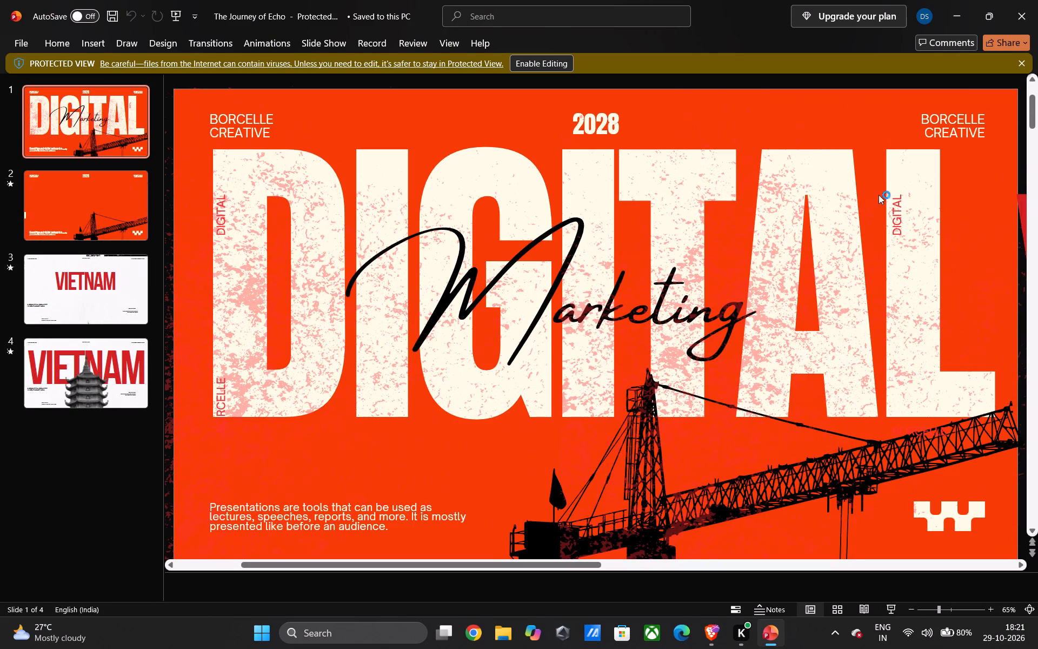
click(889, 612)
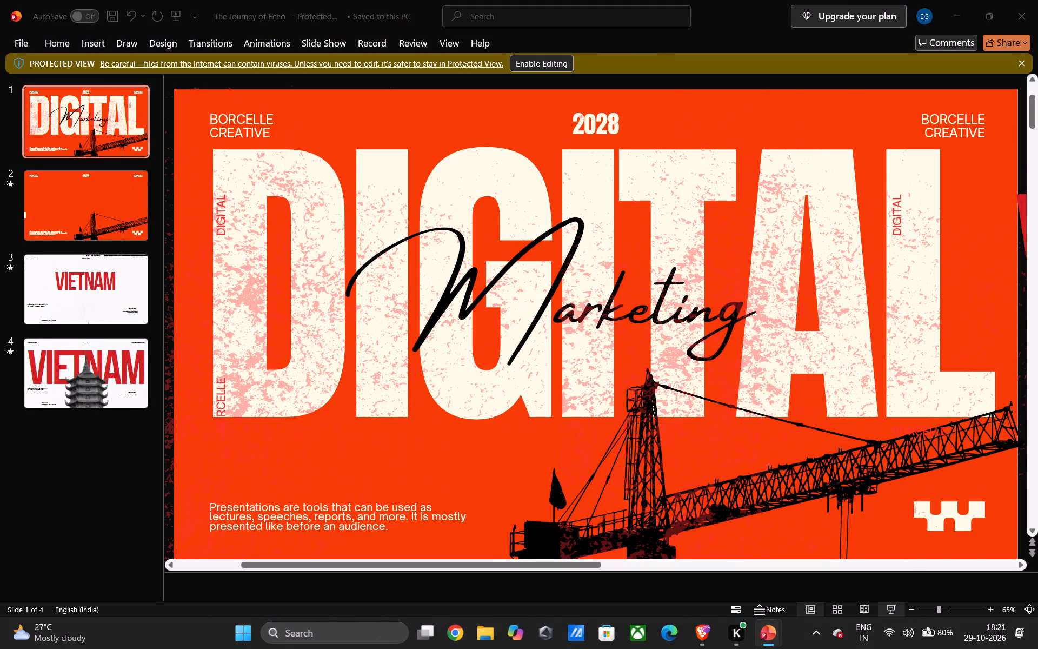
click(900, 393)
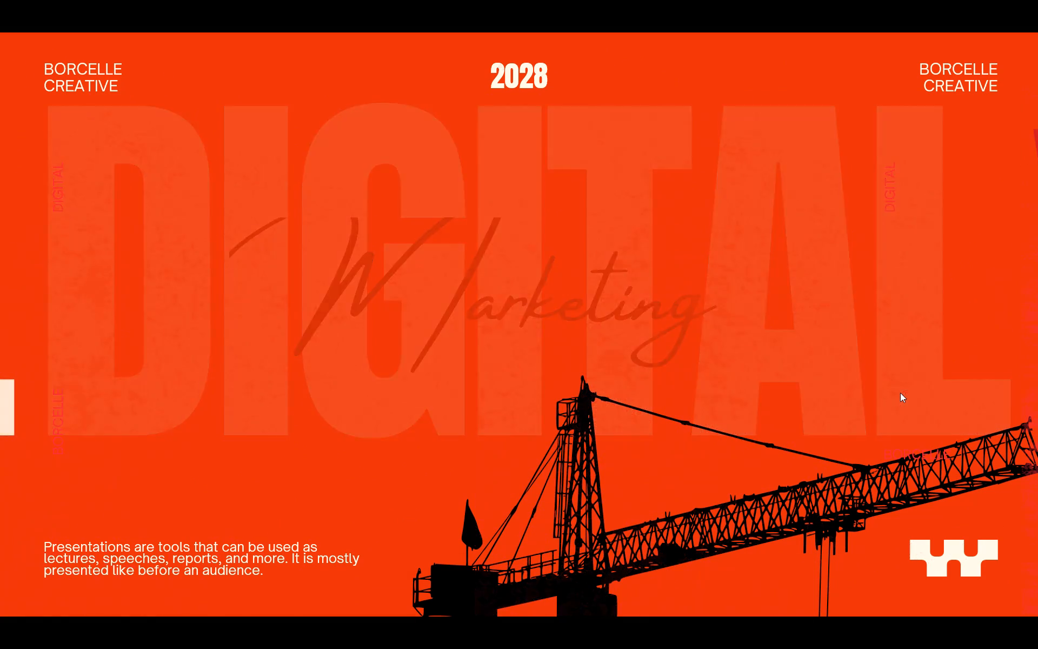
click(900, 393)
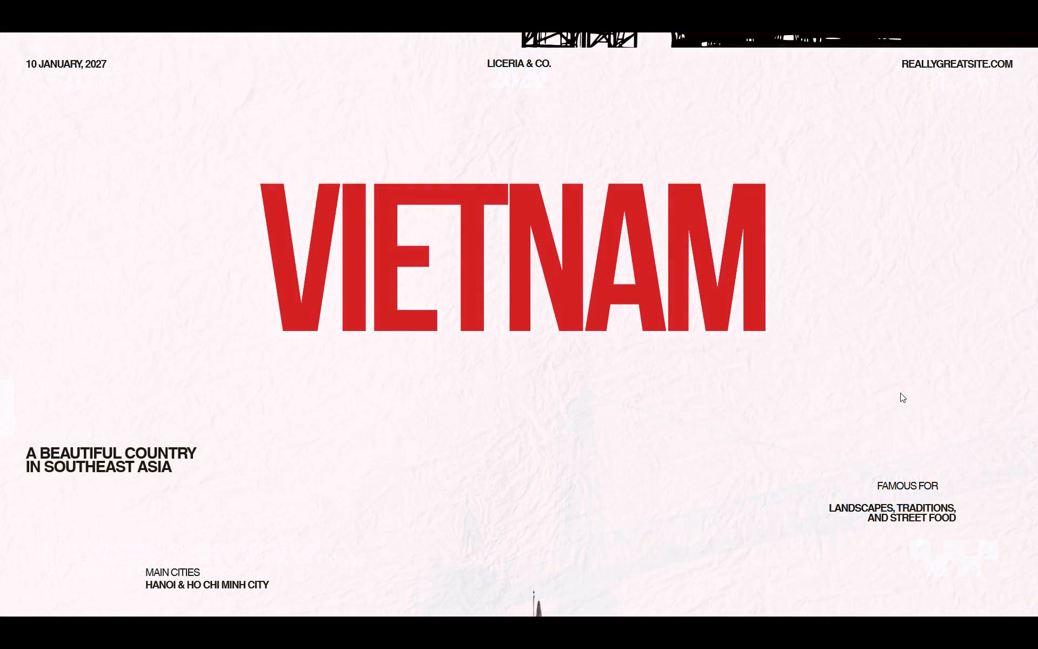
click(900, 393)
click(901, 392)
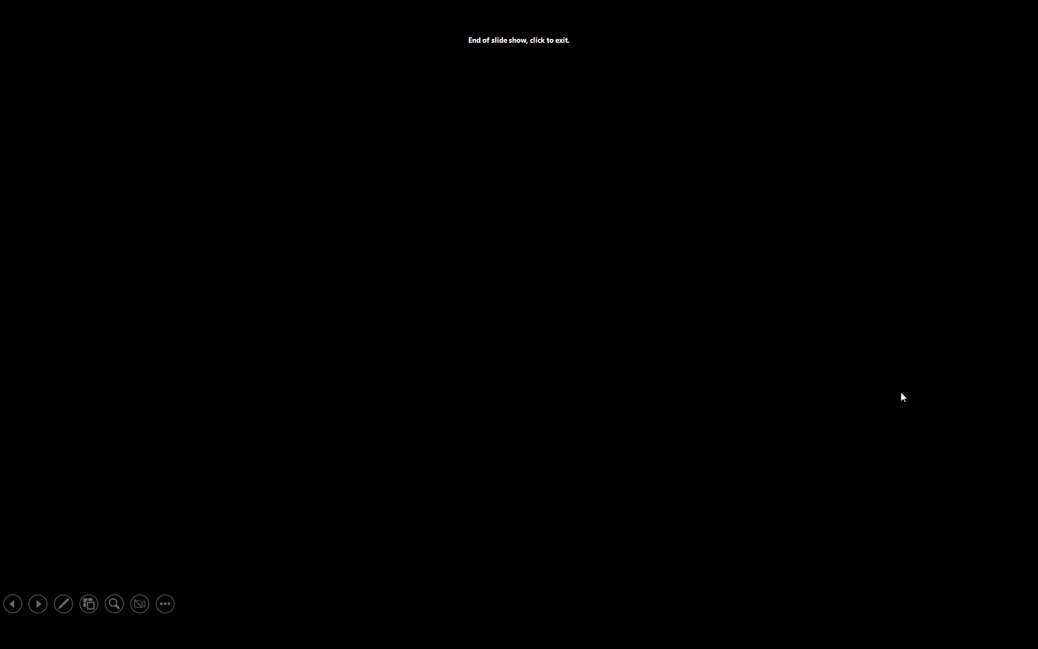
click(901, 392)
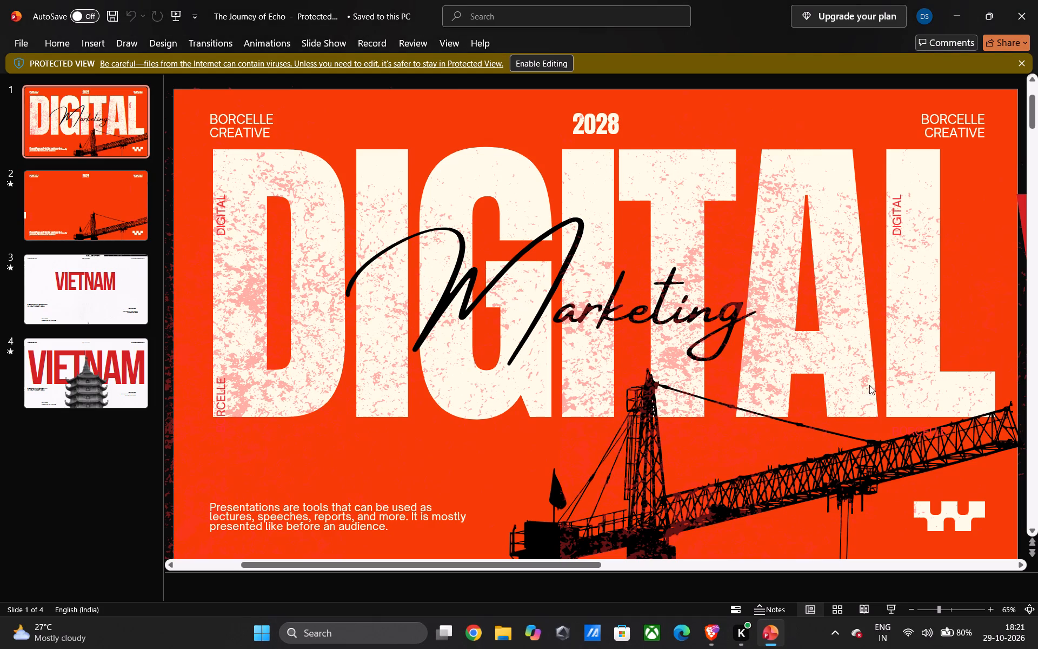
click(1028, 11)
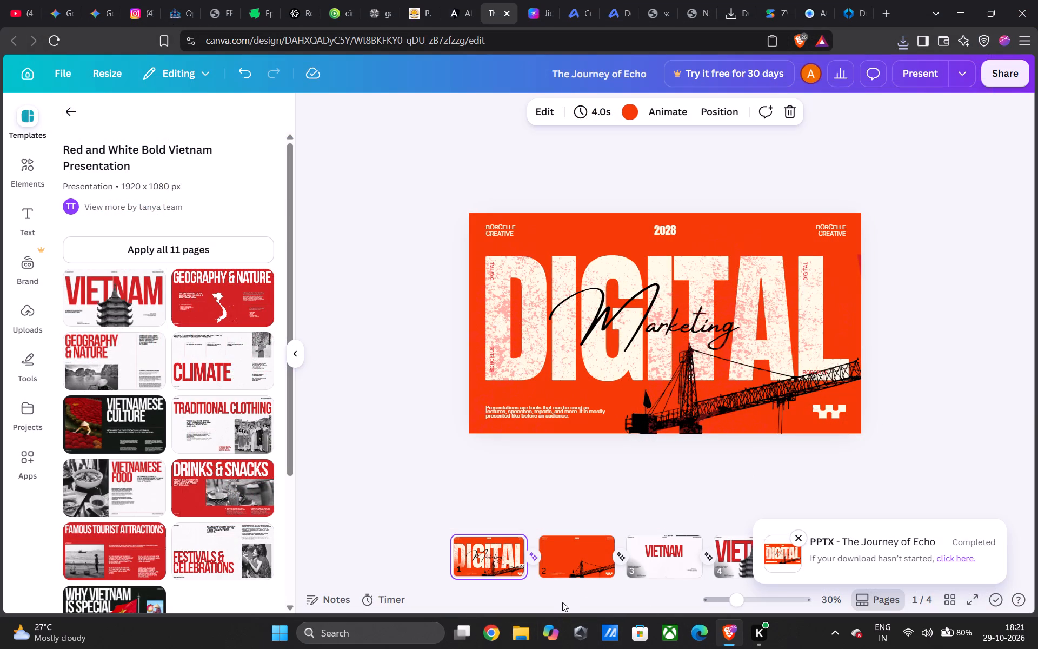
Switch to File Explorer and delete the exported The Journey of Echo presentation from the Downloads folder.
click(527, 626)
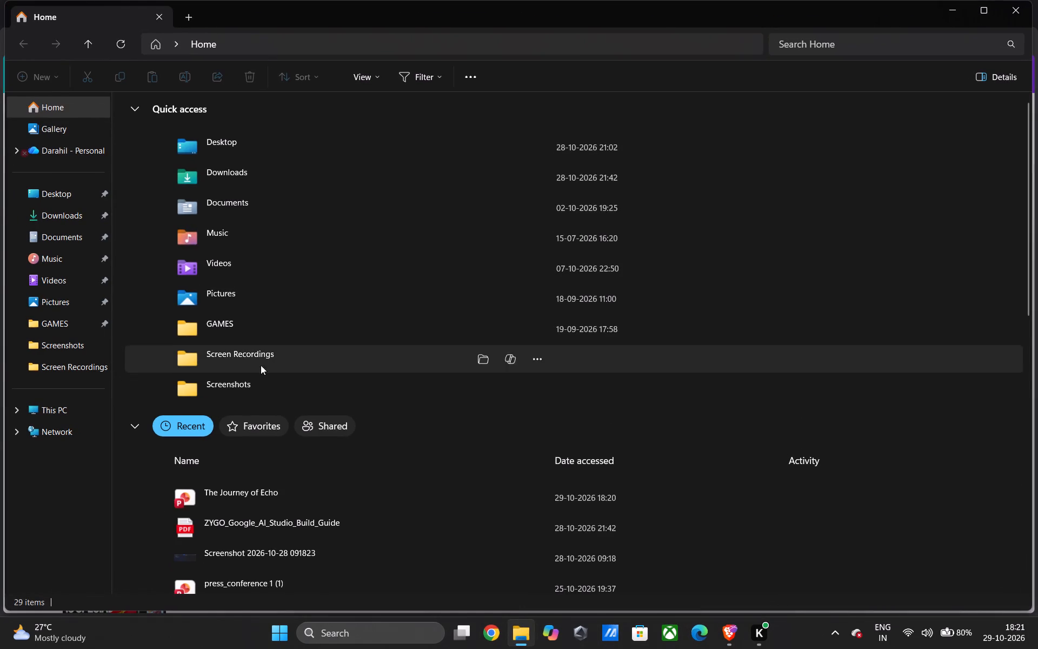
click(217, 174)
click(227, 163)
right_click(238, 496)
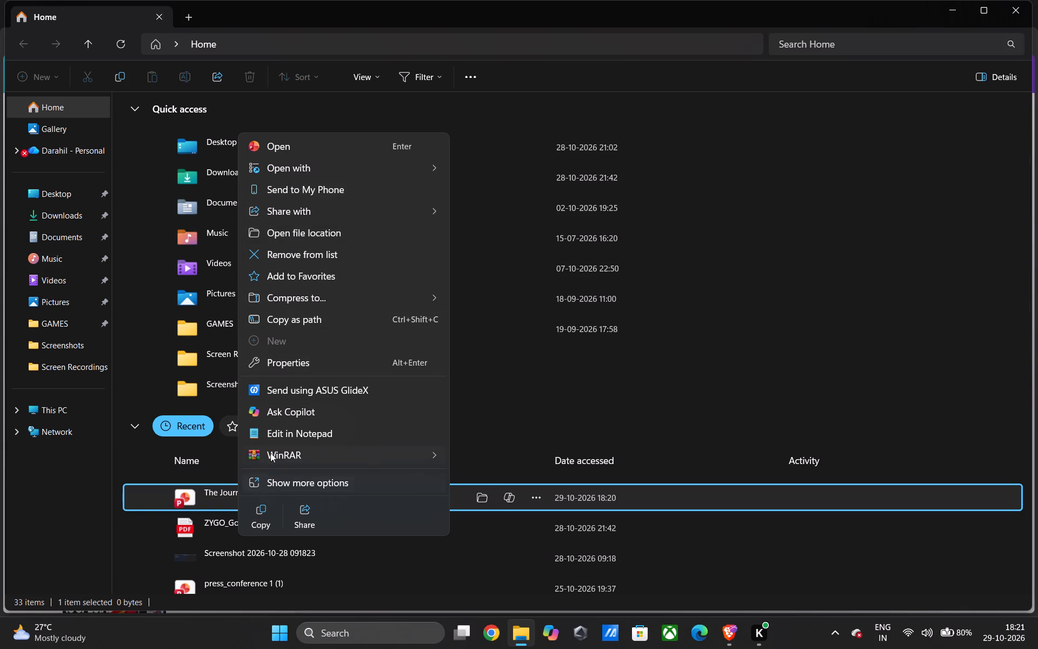
click(525, 496)
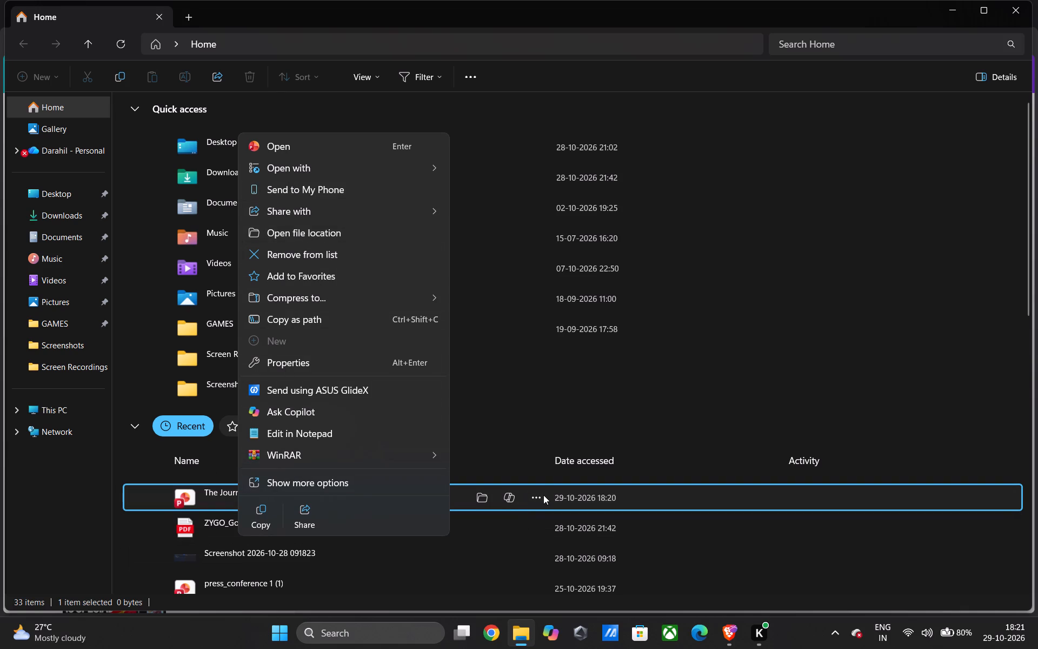
click(543, 495)
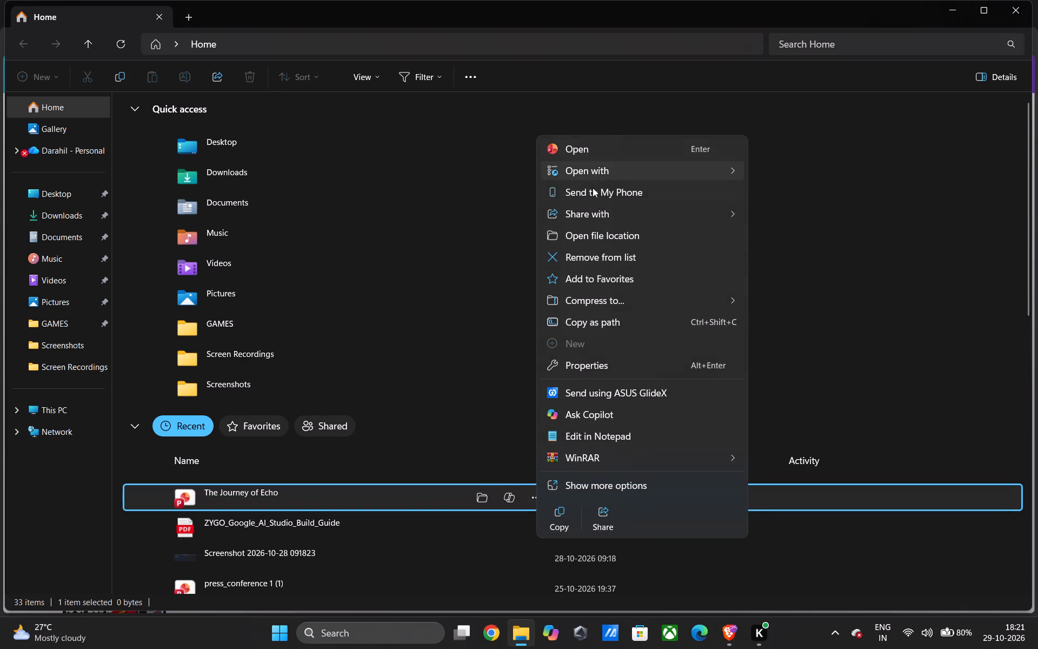
click(75, 217)
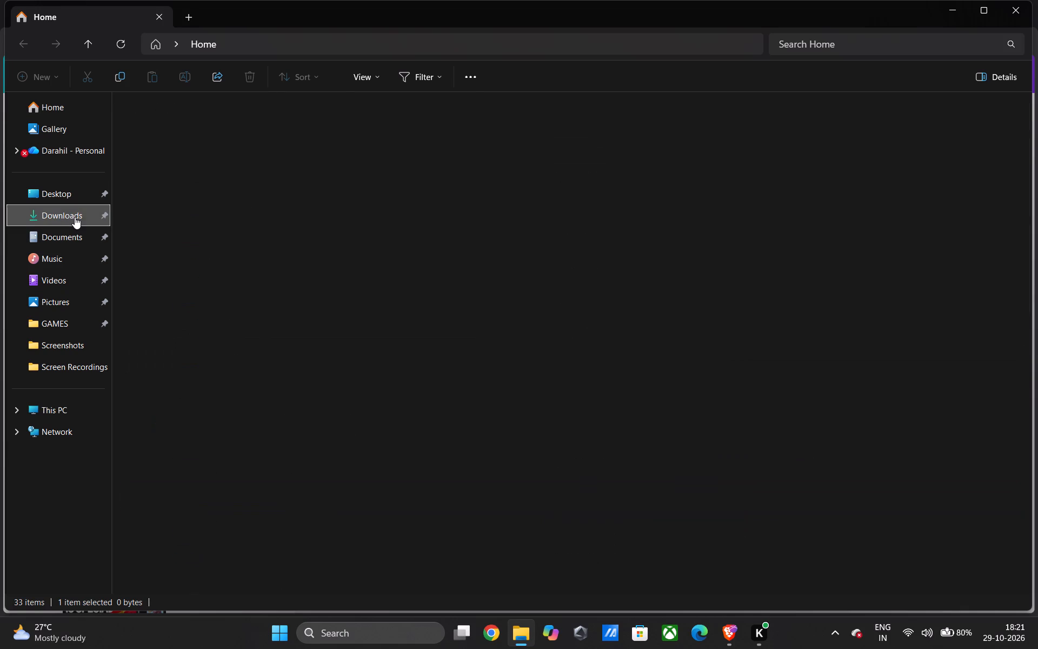
right_click(231, 140)
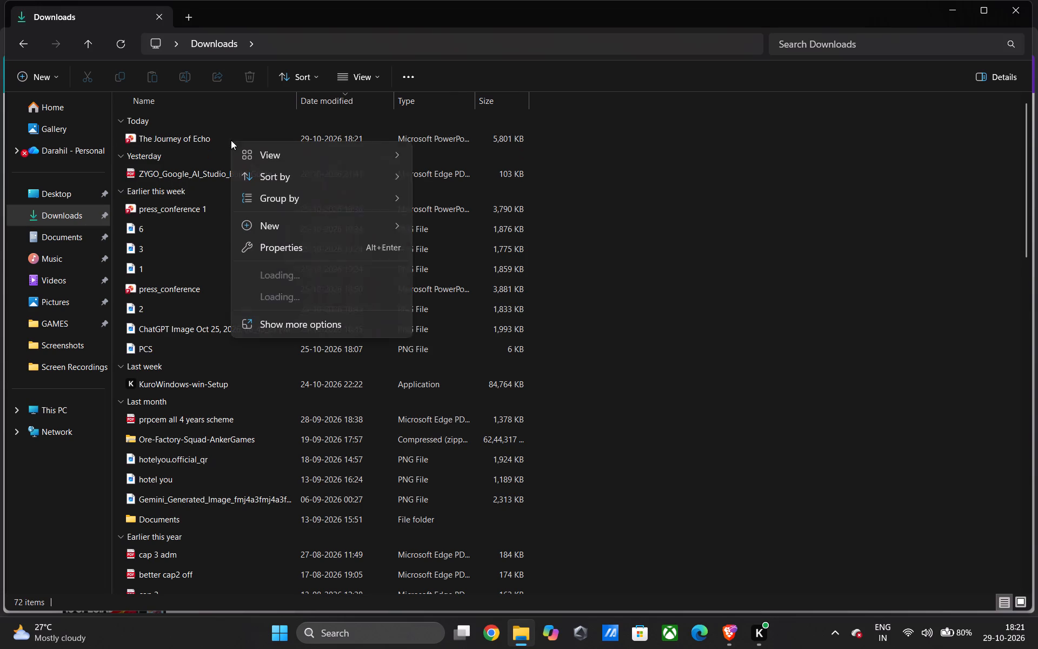
click(204, 140)
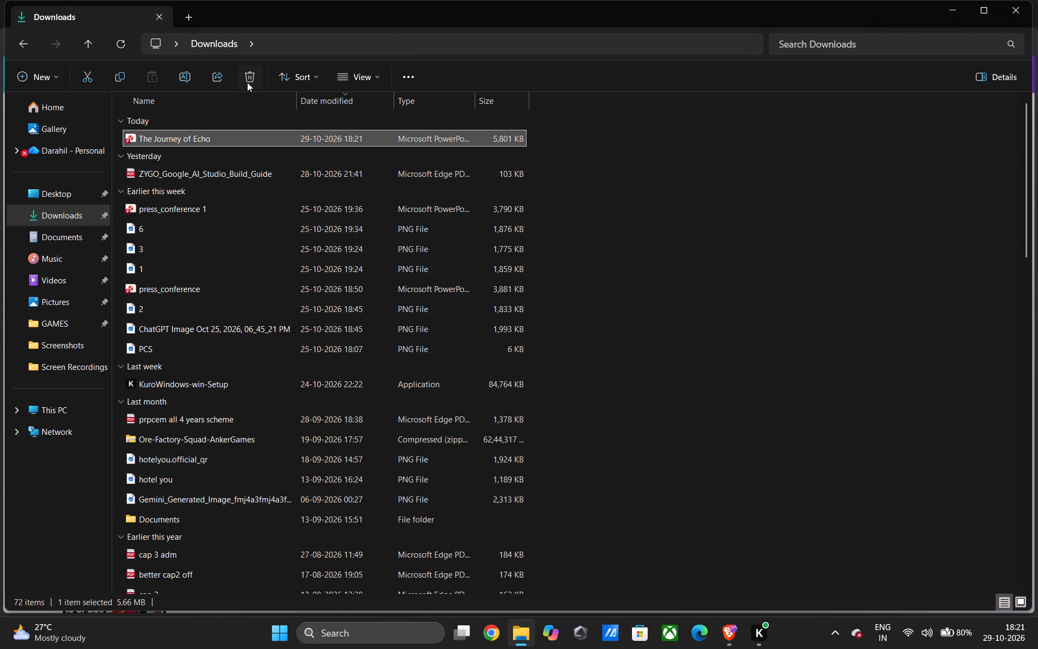
click(247, 82)
Delete ZYGO_Google_AI_Studio_Build_Guide, press_conference 1 and the remaining files grouped under Earlier this week from Downloads.
click(248, 144)
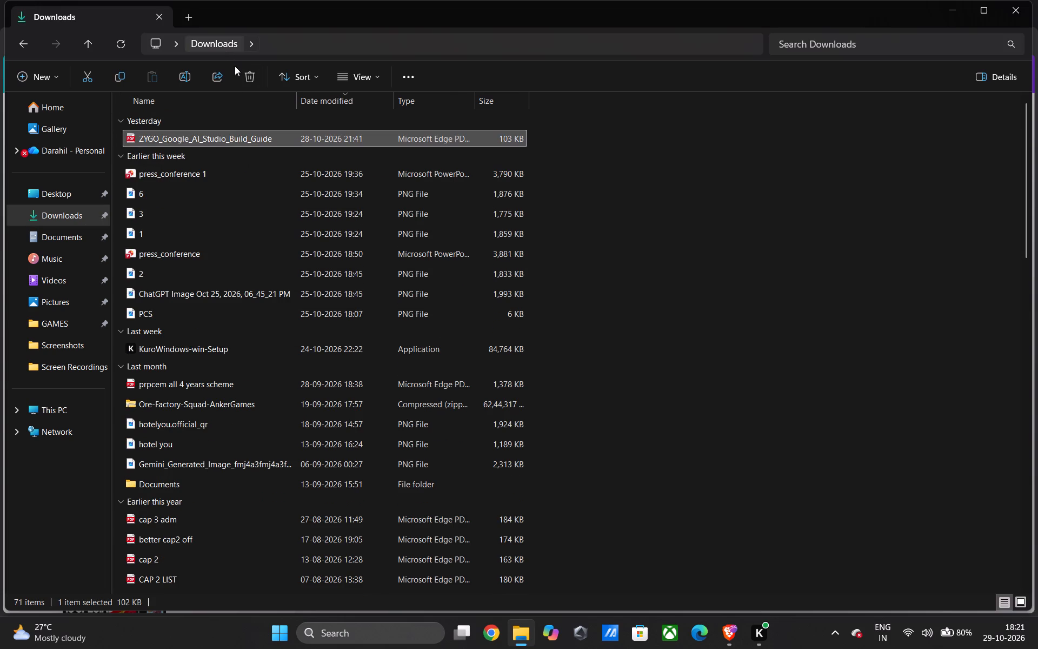
click(241, 76)
click(250, 137)
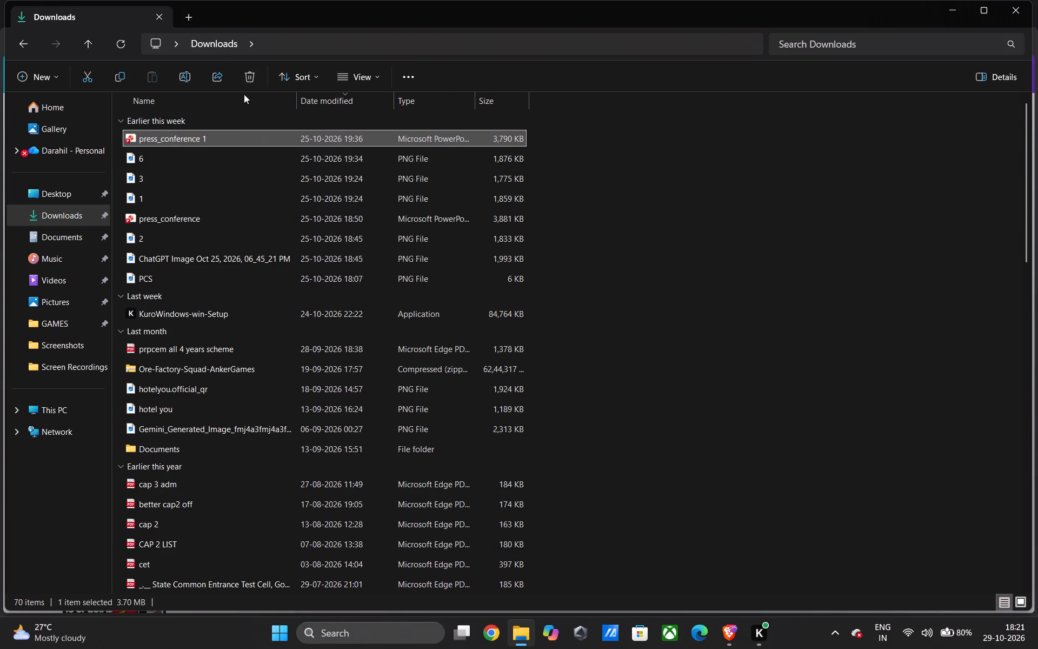
click(247, 80)
drag(609, 131, 342, 268)
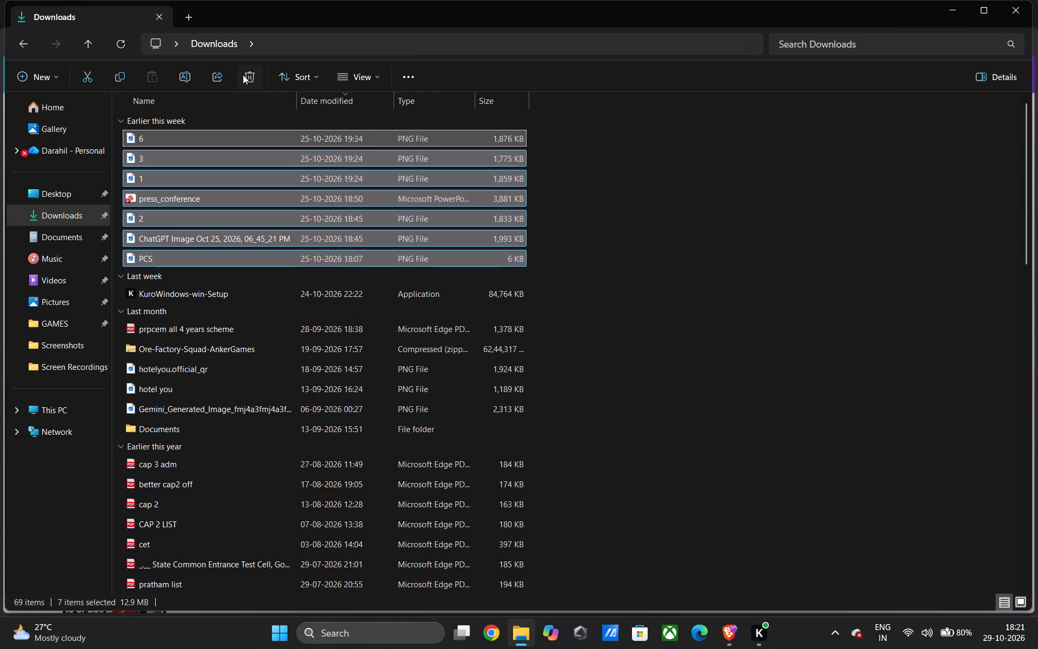
click(235, 68)
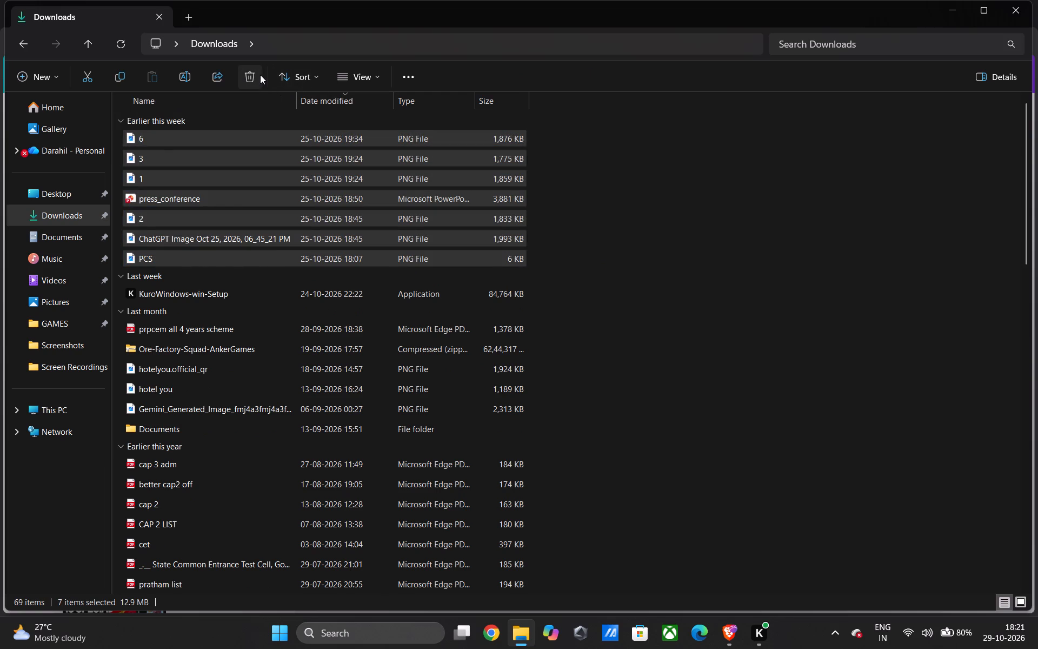
click(260, 75)
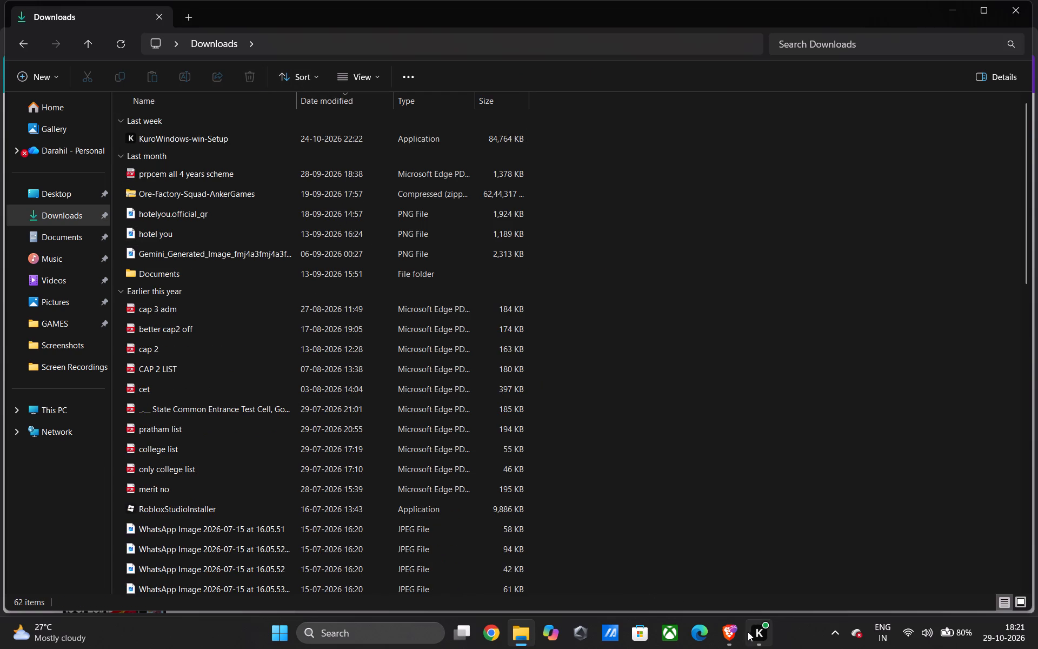
Switch back to The Journey of Echo design in the Brave browser.
click(729, 635)
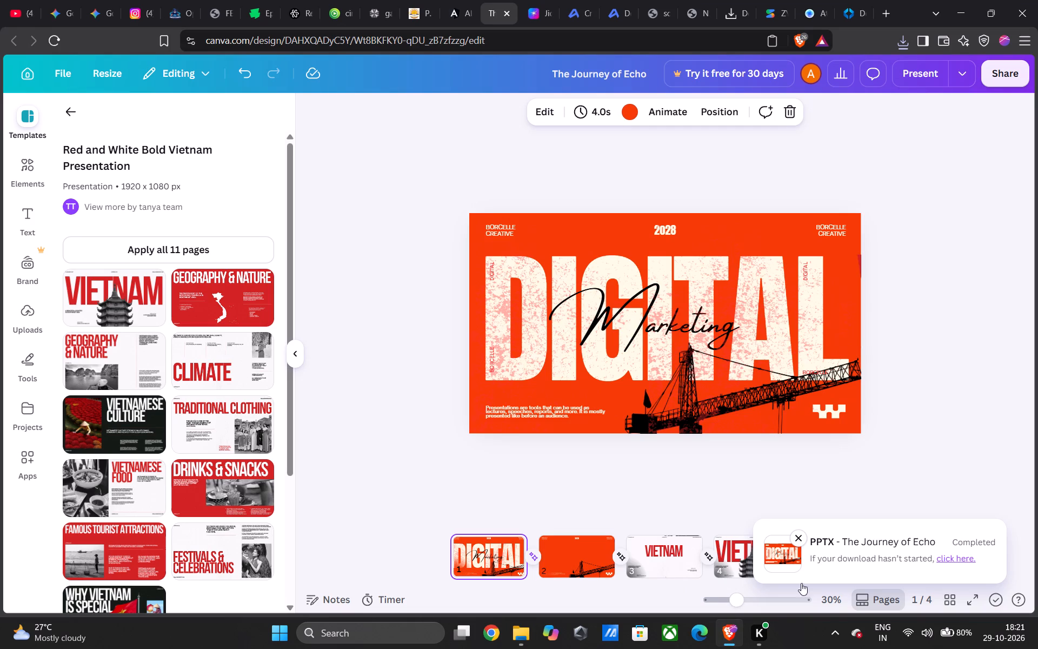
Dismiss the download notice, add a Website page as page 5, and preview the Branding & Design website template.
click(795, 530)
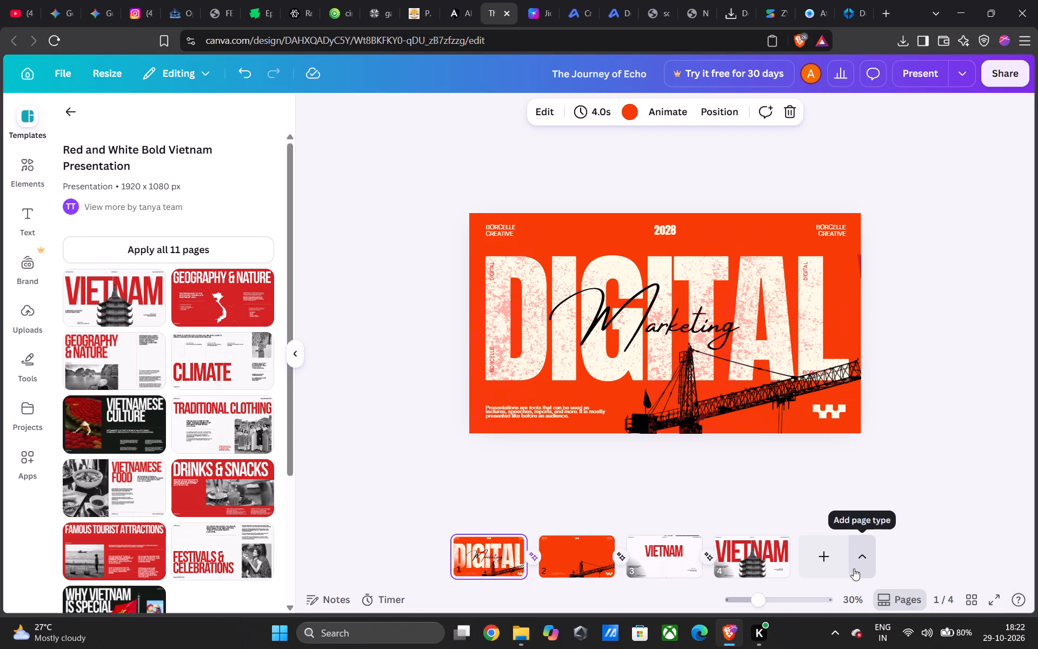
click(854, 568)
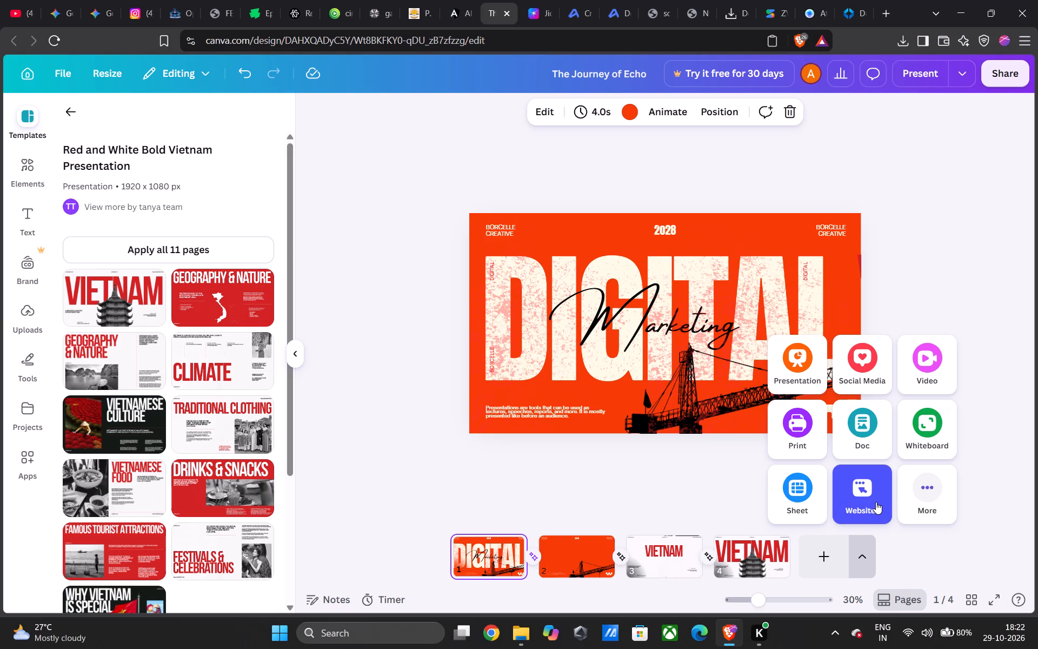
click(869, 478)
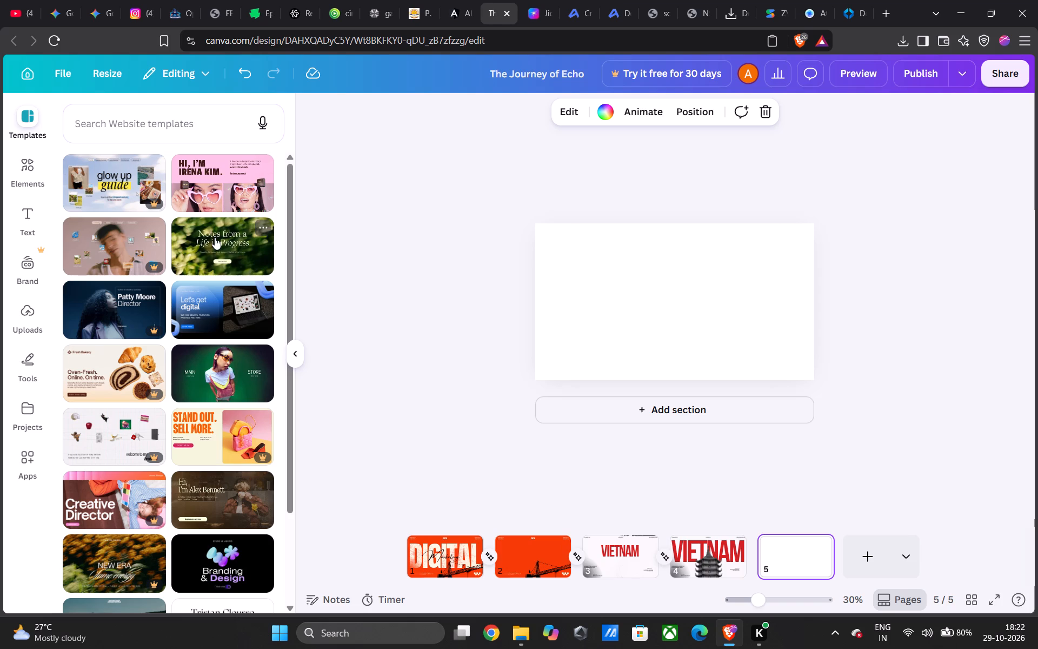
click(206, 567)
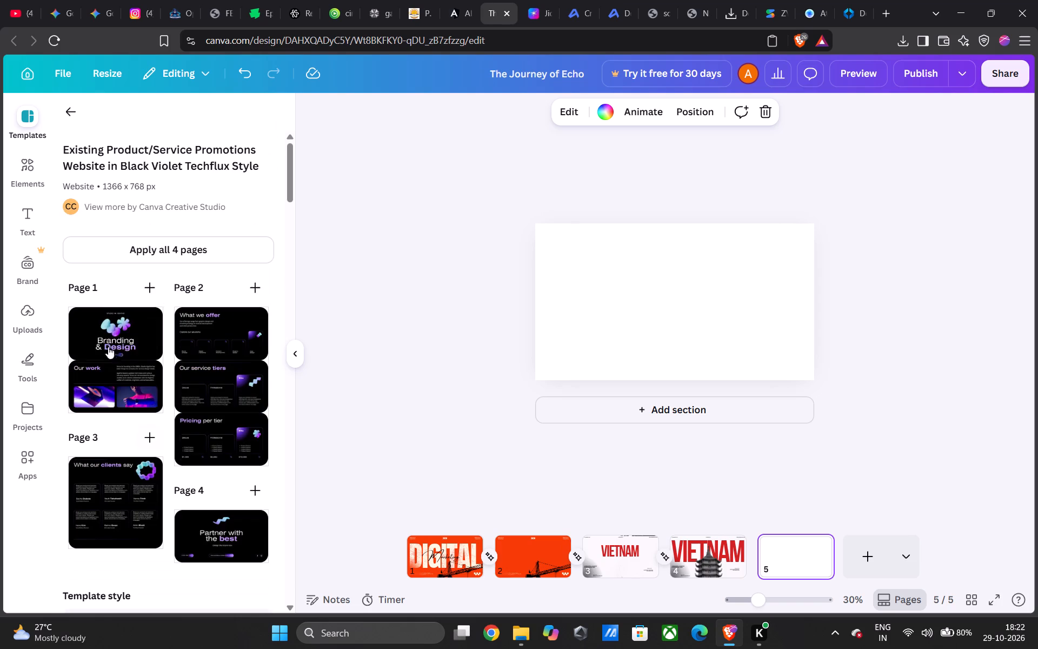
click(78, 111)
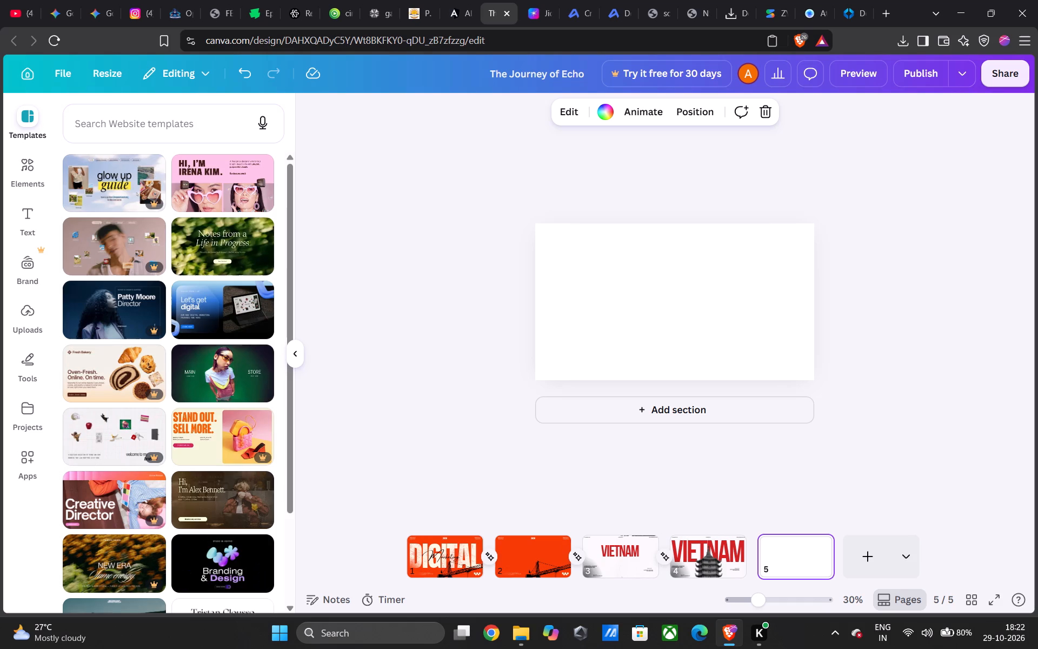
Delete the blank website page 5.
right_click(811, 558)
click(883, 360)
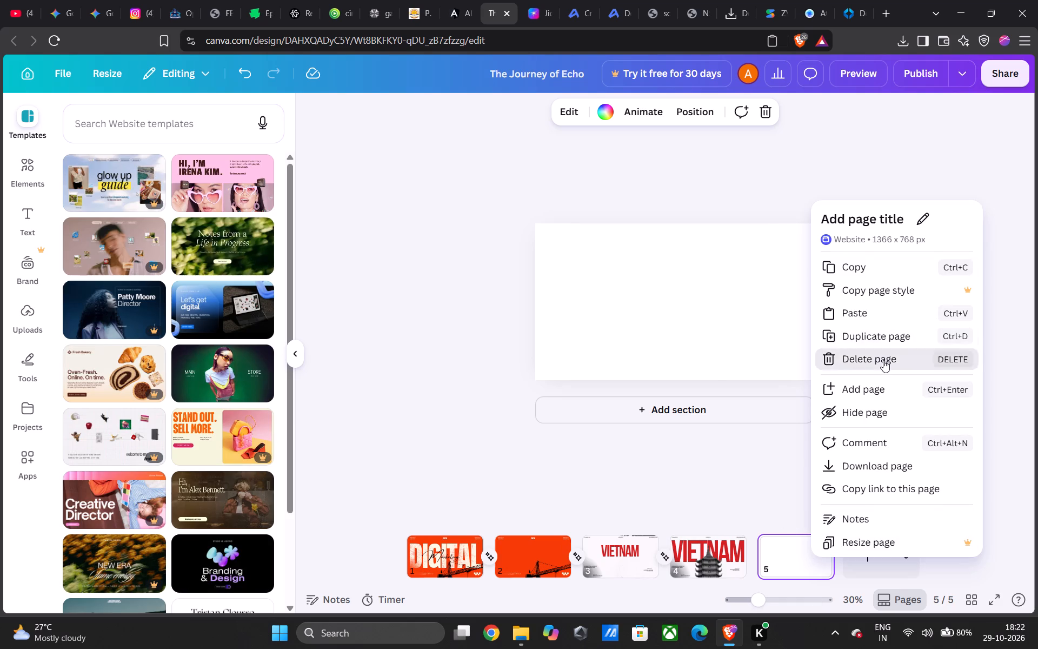
Add an 800 x 800 px video collage page as page 5 and apply the Brown Beige Aesthetic Simple Moody Fall Autumn Collage template.
click(862, 564)
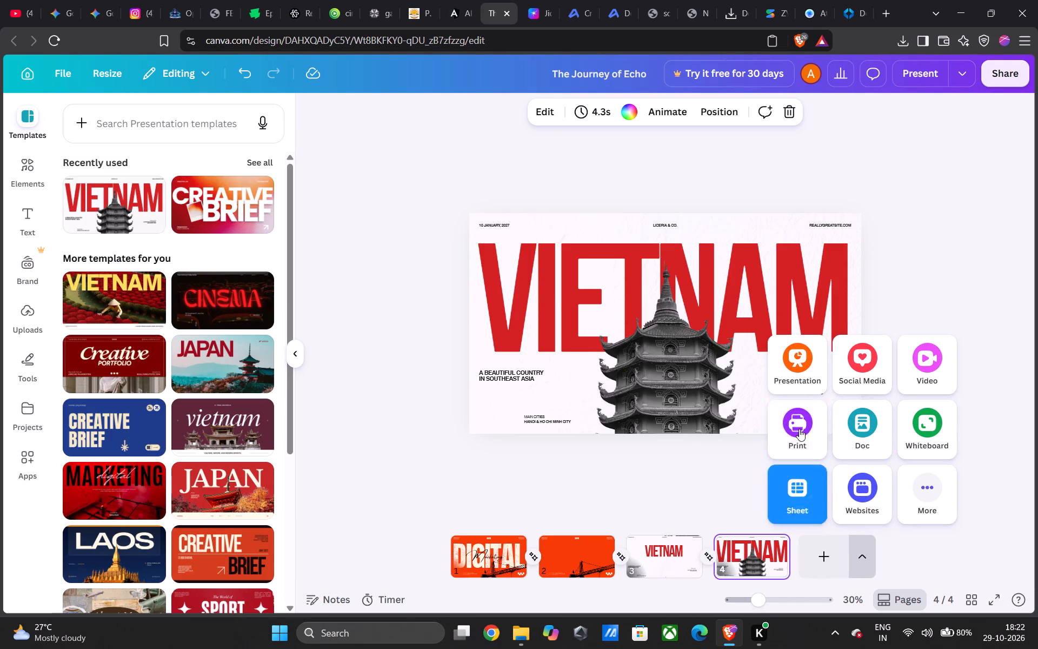
click(908, 388)
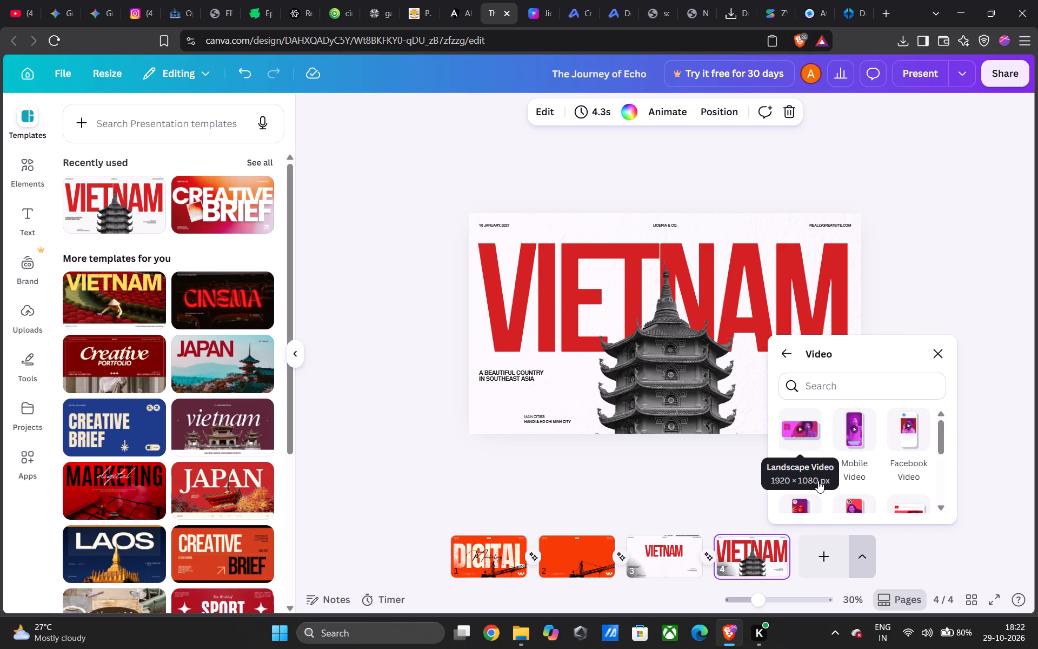
scroll(818, 481, down, 2)
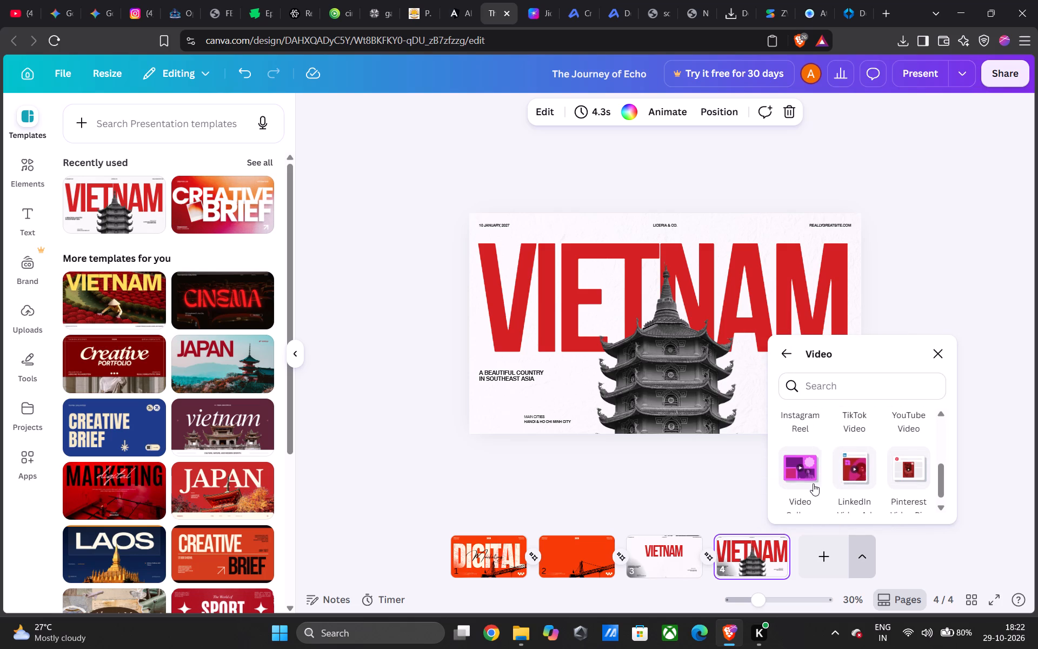
click(803, 468)
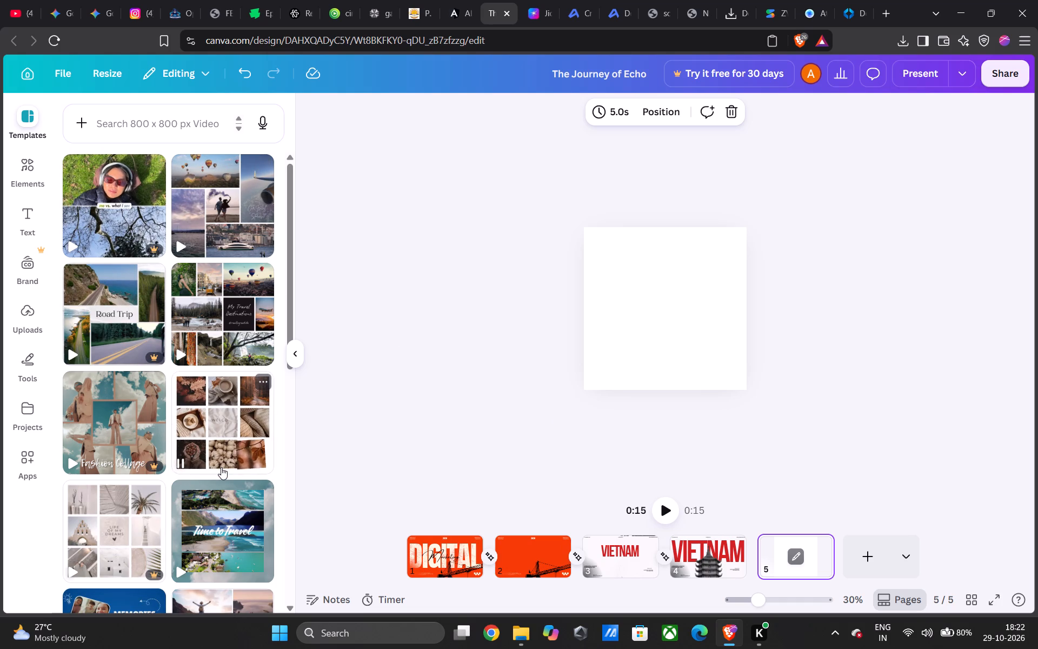
scroll(221, 467, down, 1)
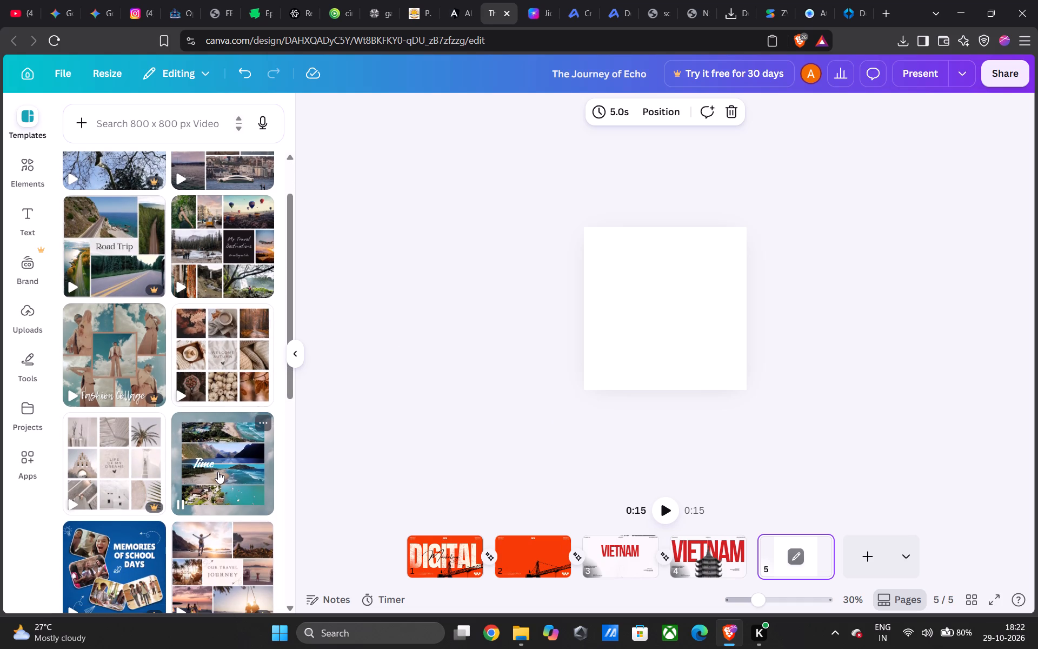
click(217, 369)
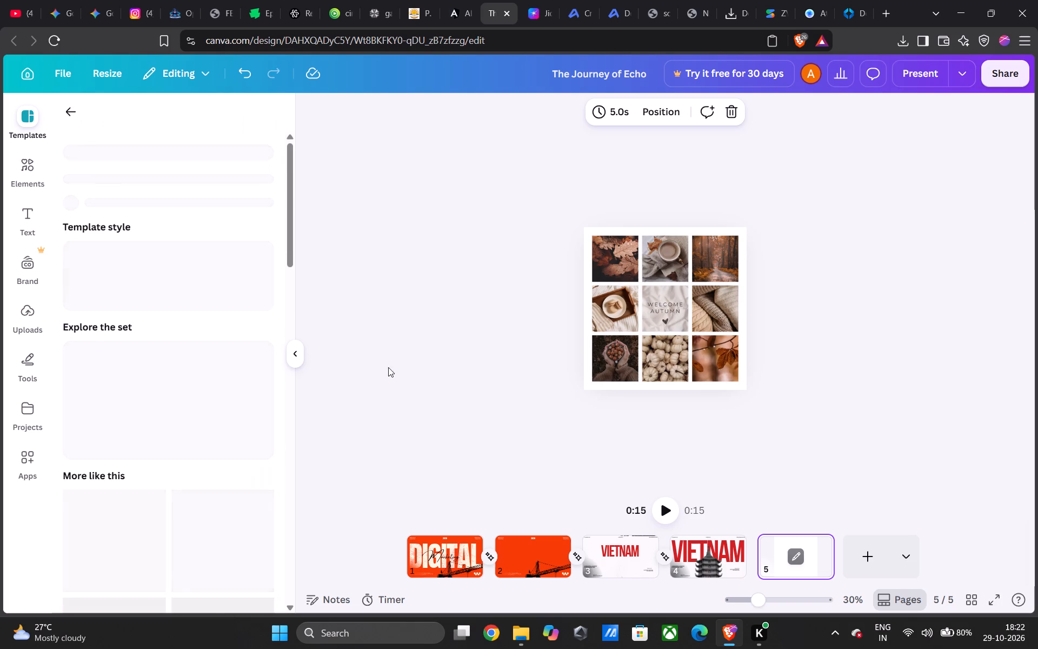
Play the autumn collage animation on page 5 and look over the options available for its oak-leaf image.
click(615, 263)
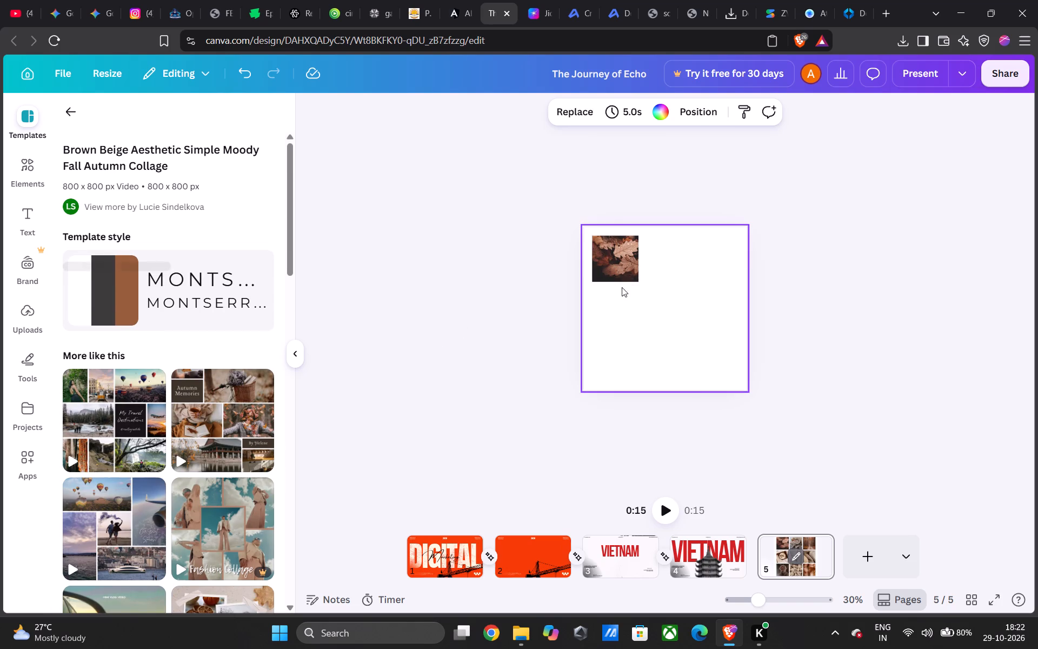
click(620, 280)
click(807, 313)
click(789, 404)
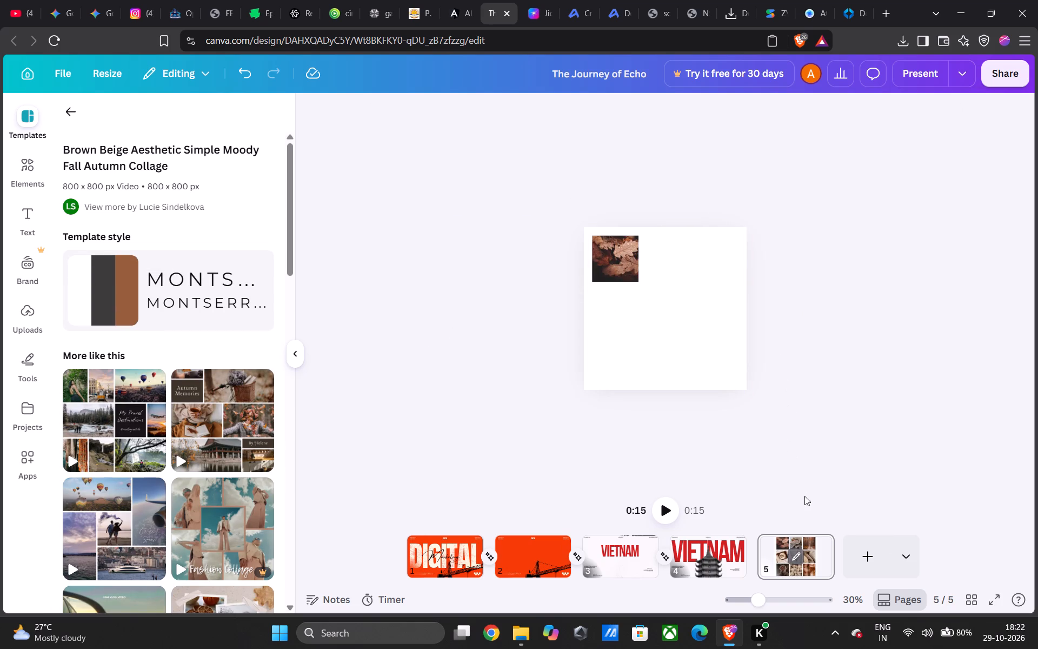
click(668, 511)
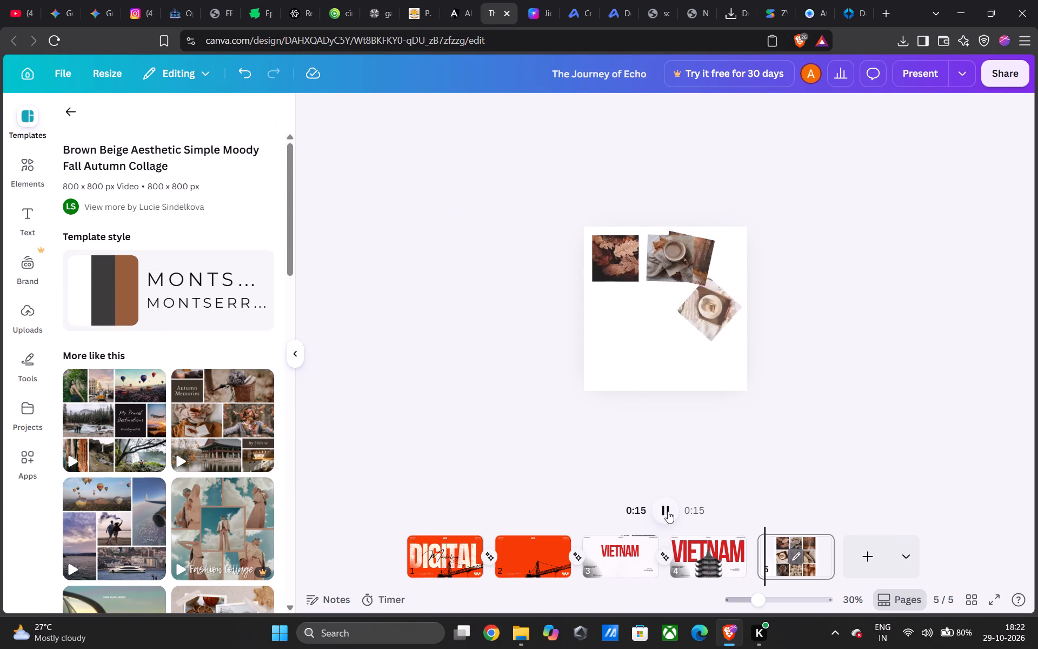
click(629, 268)
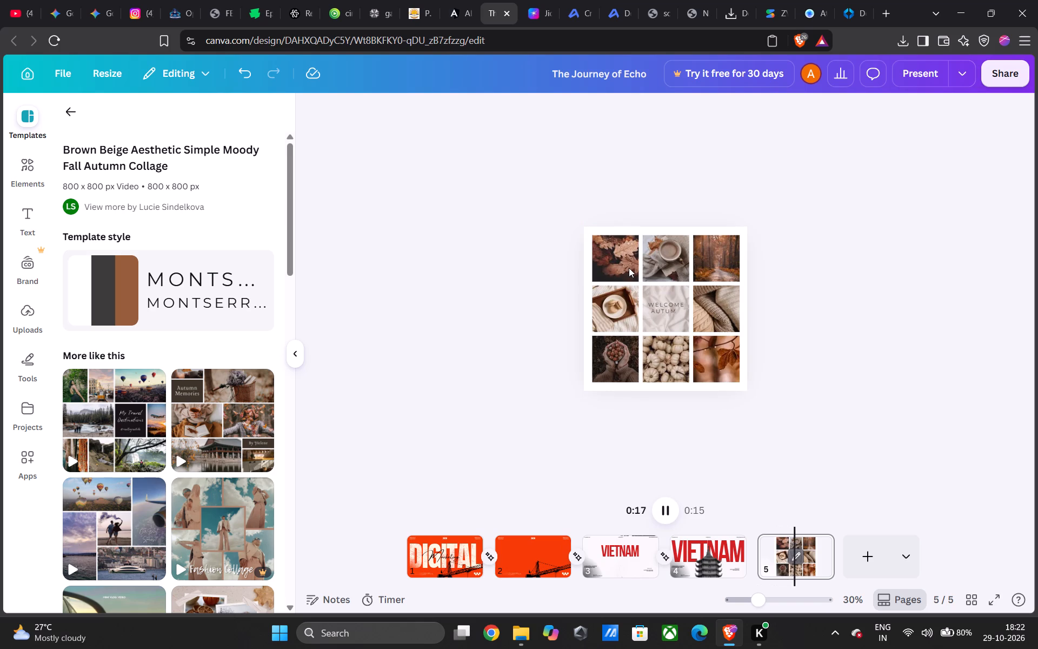
click(643, 206)
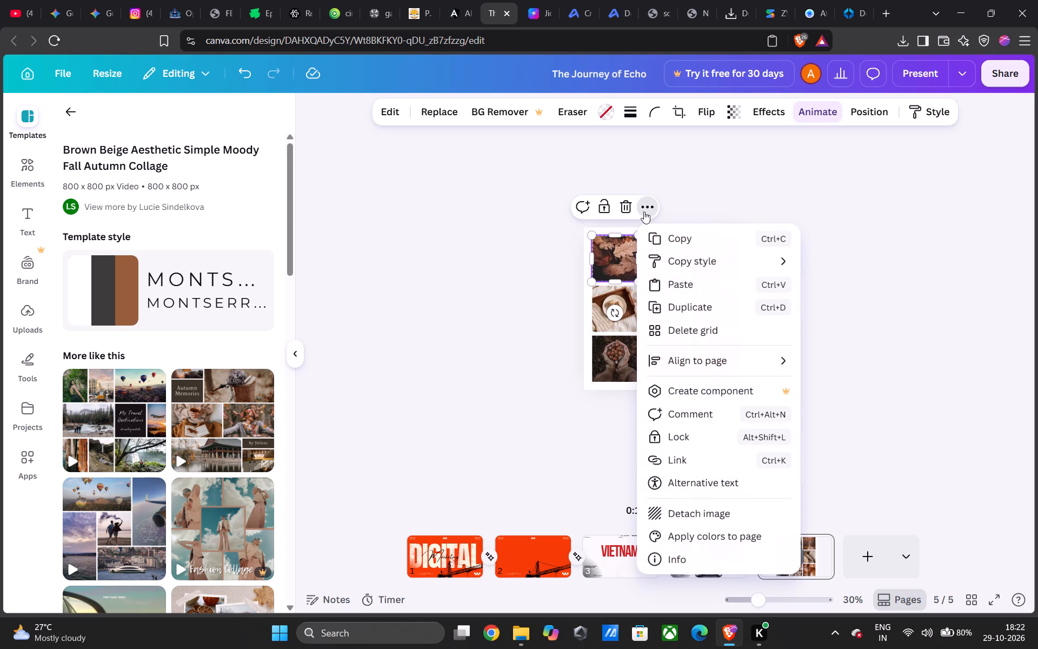
click(622, 263)
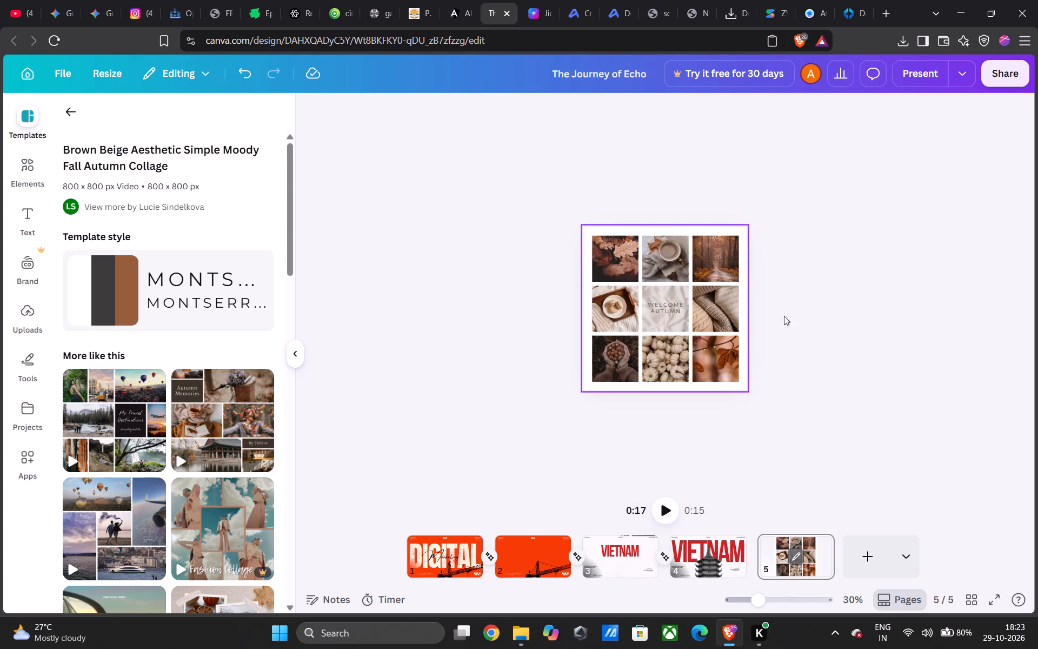
click(821, 329)
scroll(717, 370, up, 2)
click(803, 571)
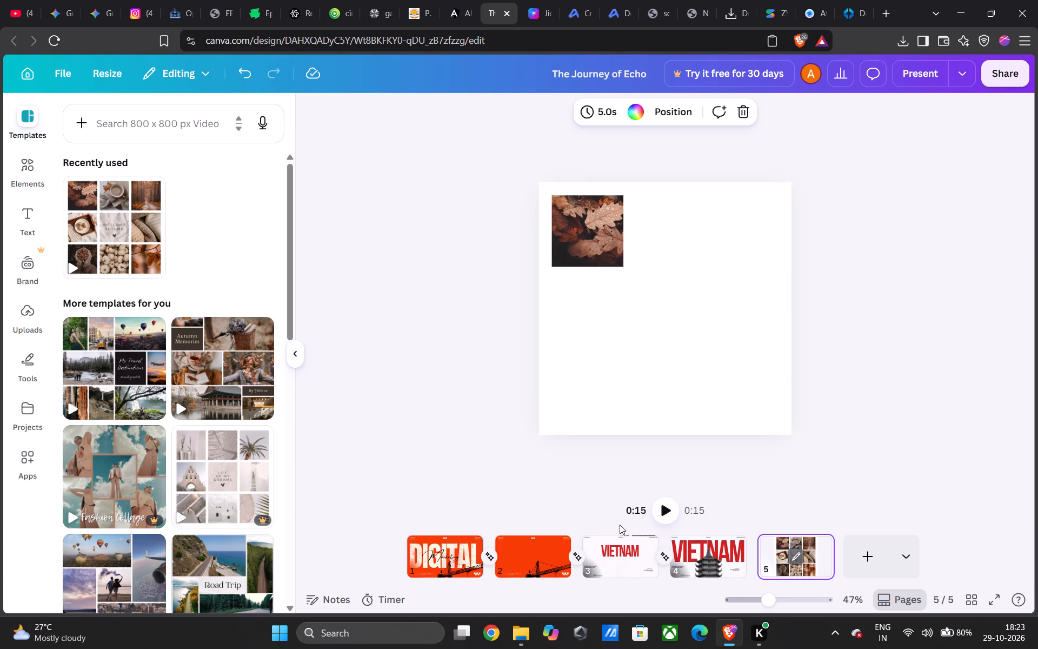
click(667, 516)
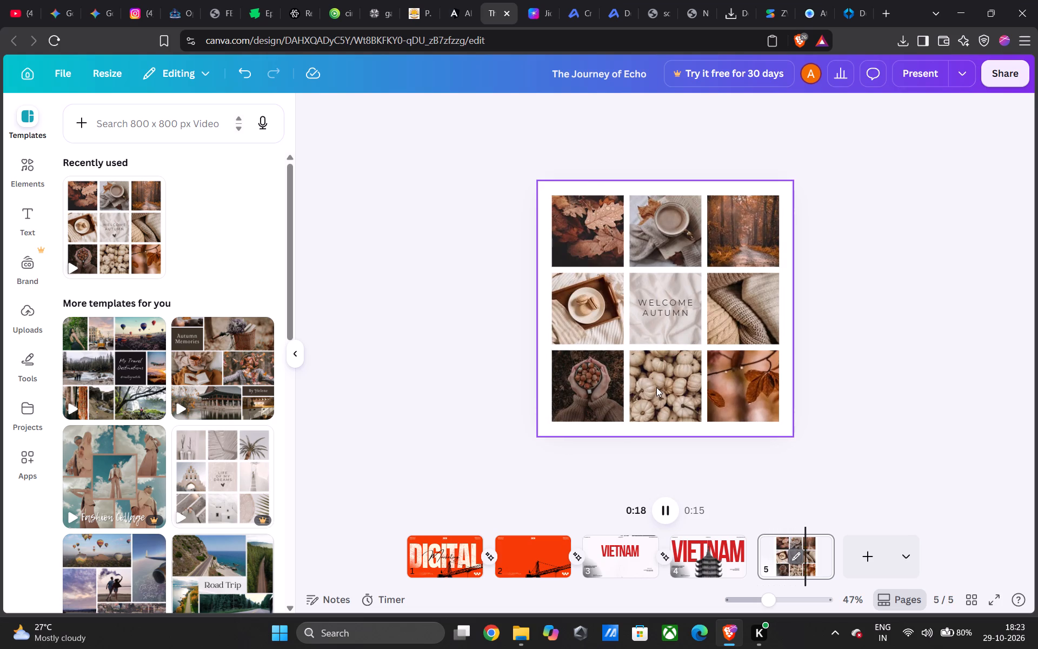
Open page 5's video timeline and examine the welcome autumn text, heart and fabric image layers and the fabric clip's options.
click(795, 554)
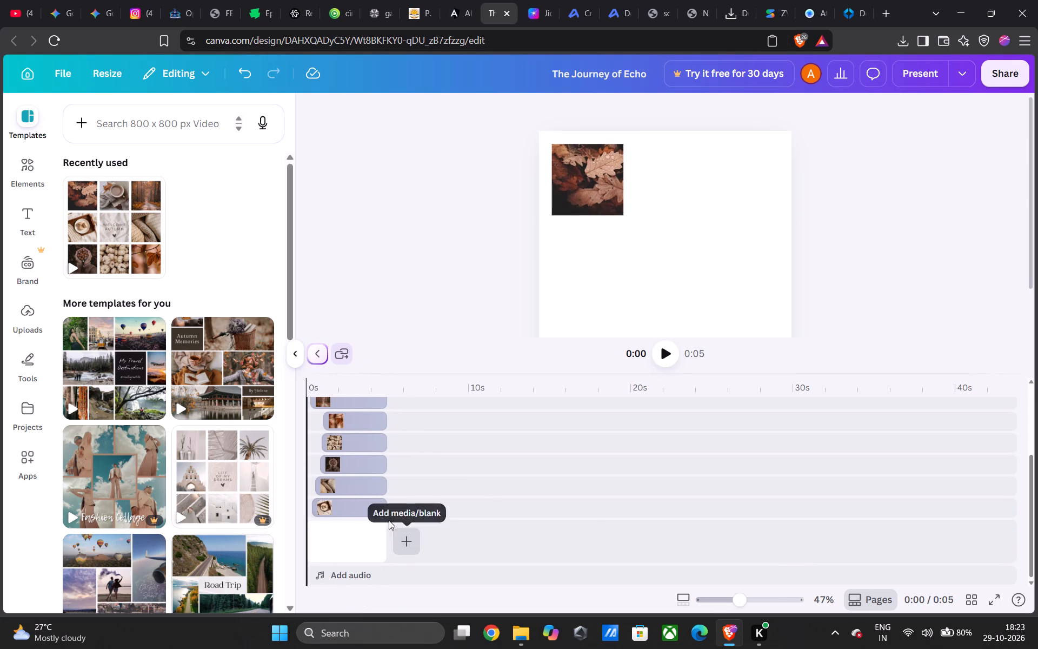
scroll(330, 423, up, 2)
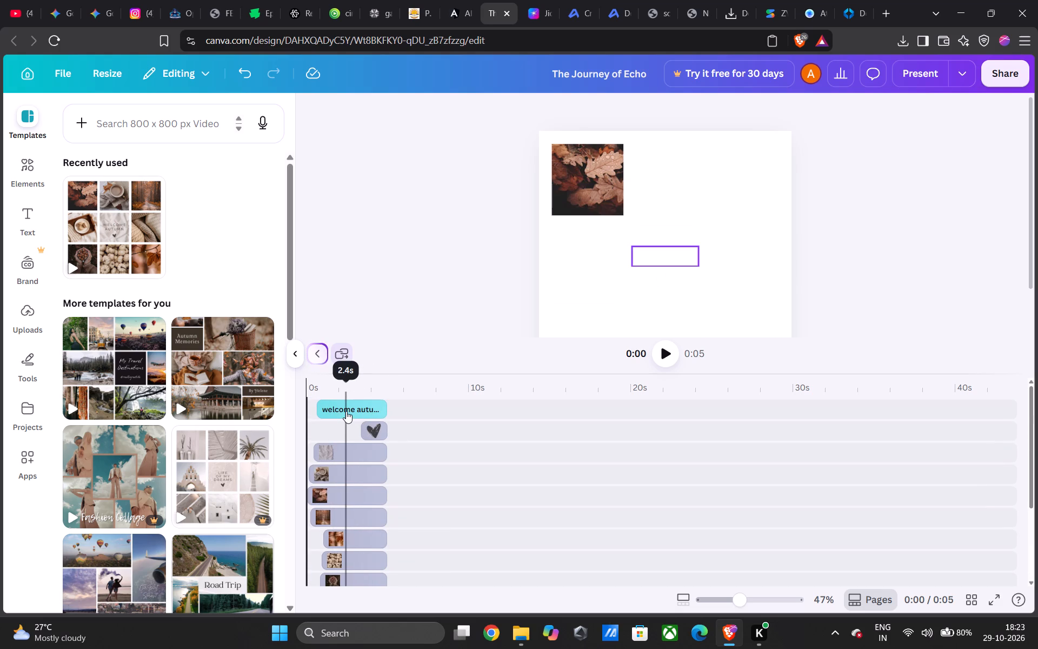
click(369, 410)
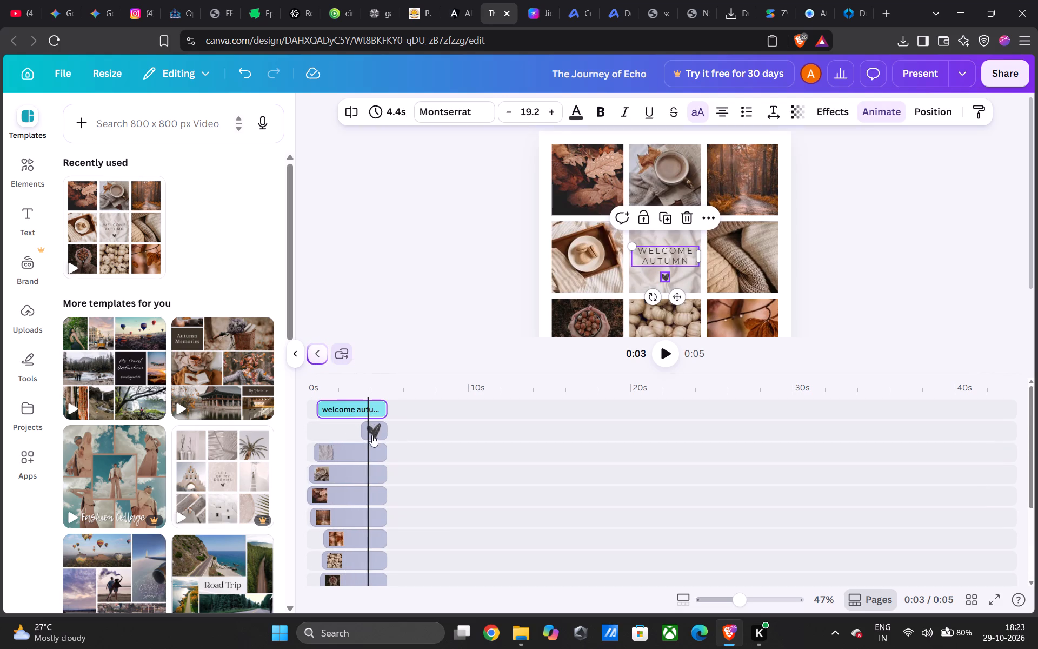
click(375, 434)
click(358, 452)
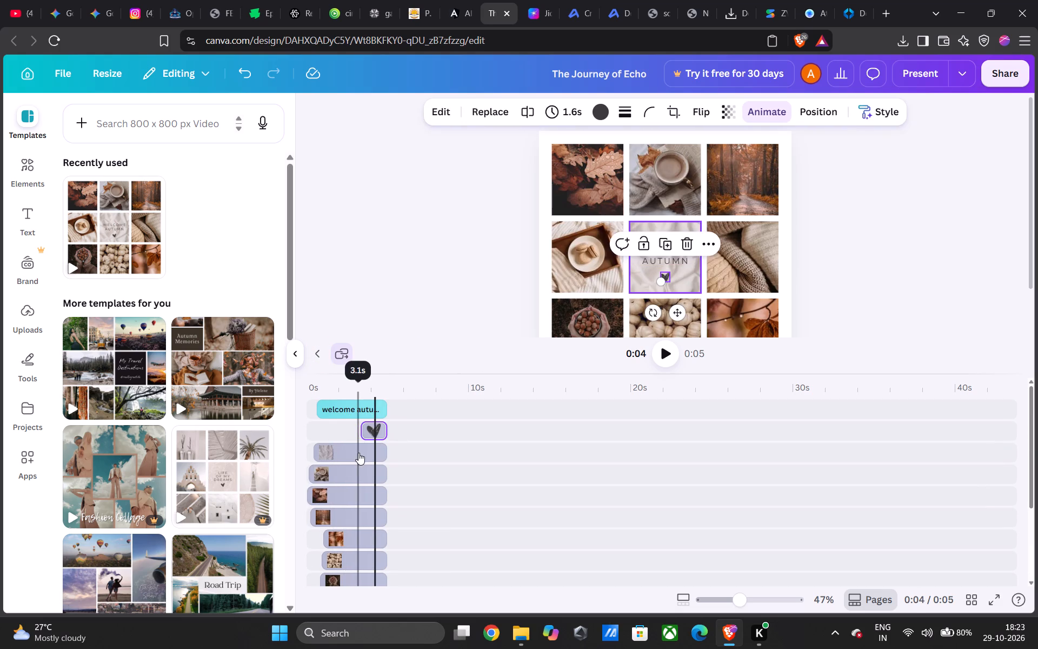
right_click(358, 453)
click(358, 453)
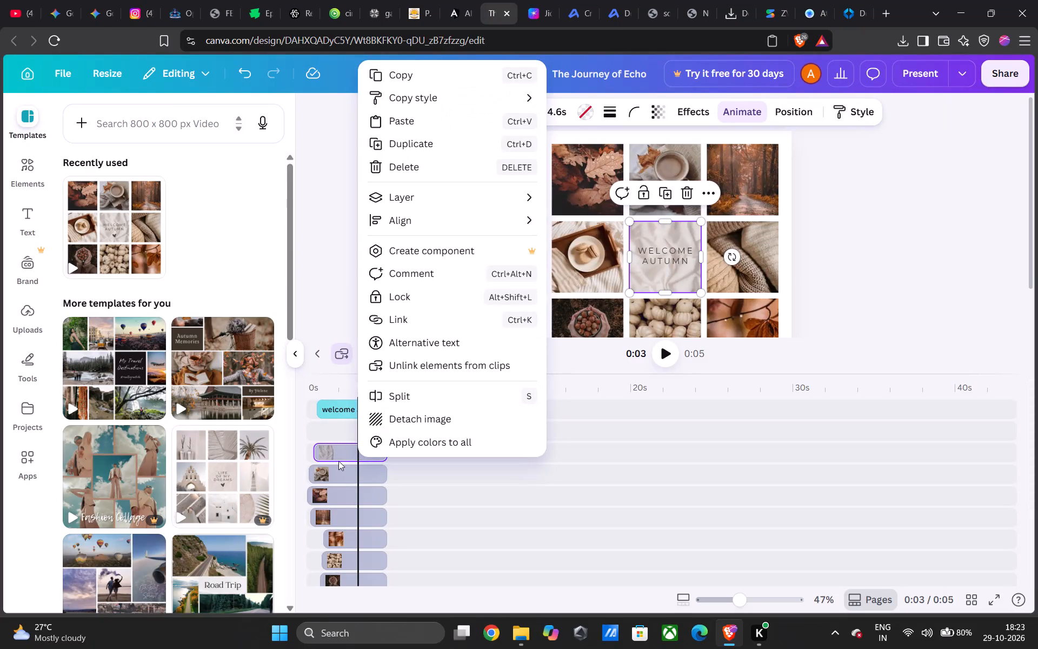
click(328, 447)
click(341, 453)
click(341, 453)
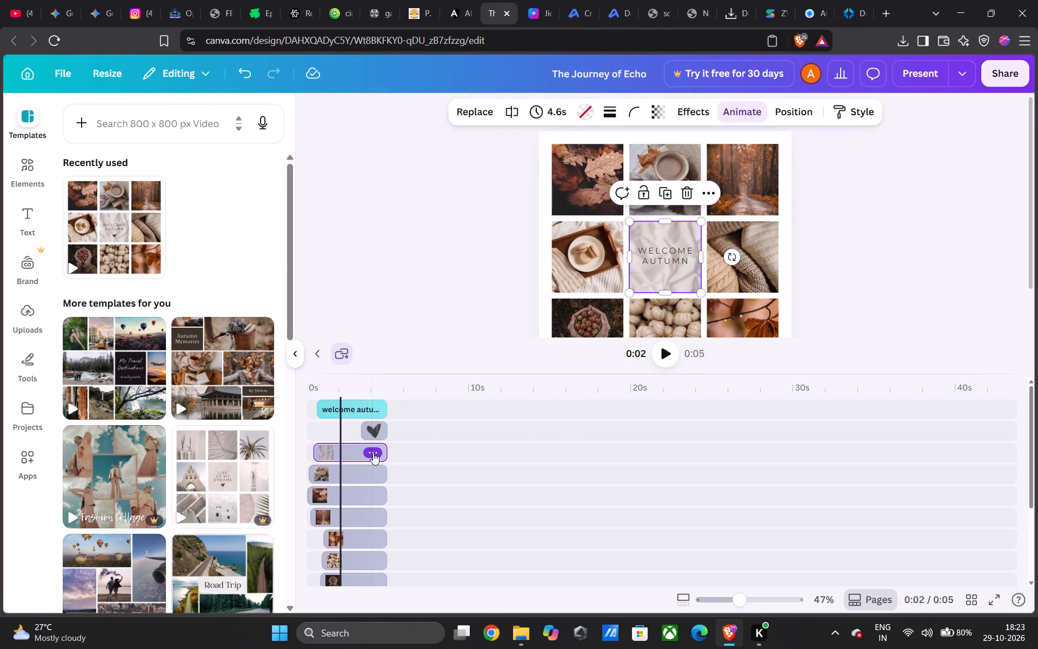
click(373, 453)
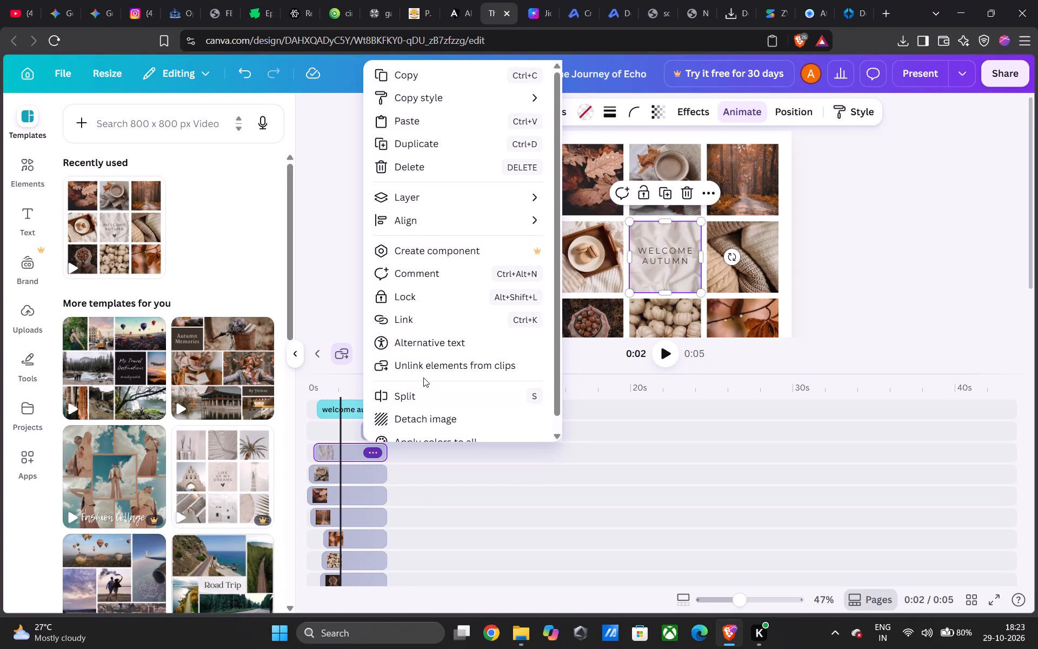
scroll(423, 387, down, 1)
scroll(423, 387, up, 1)
scroll(428, 412, down, 1)
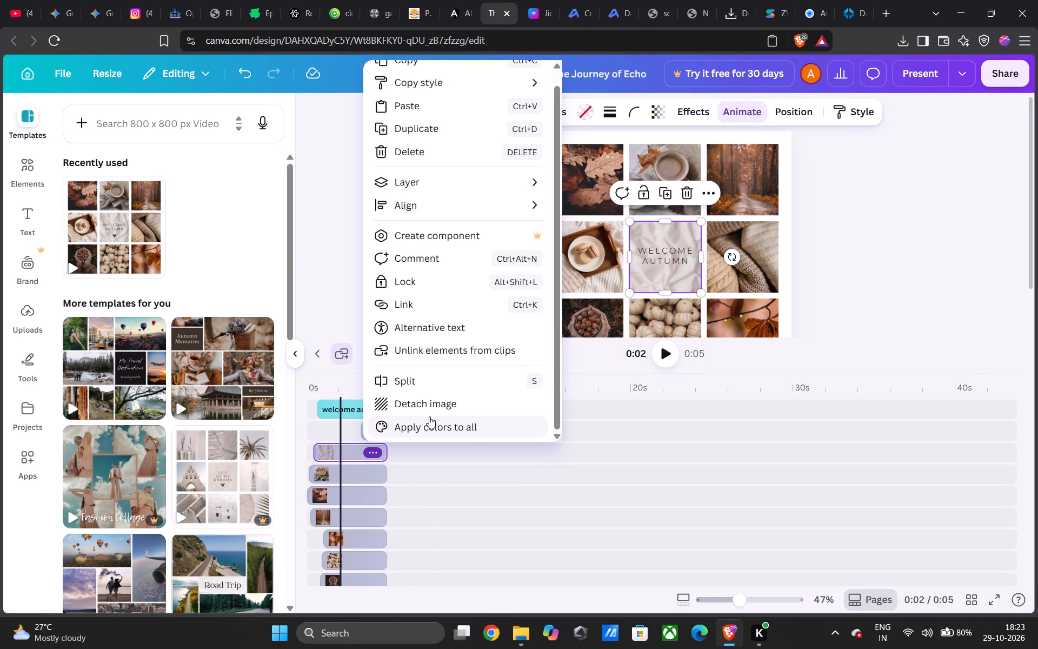
click(845, 321)
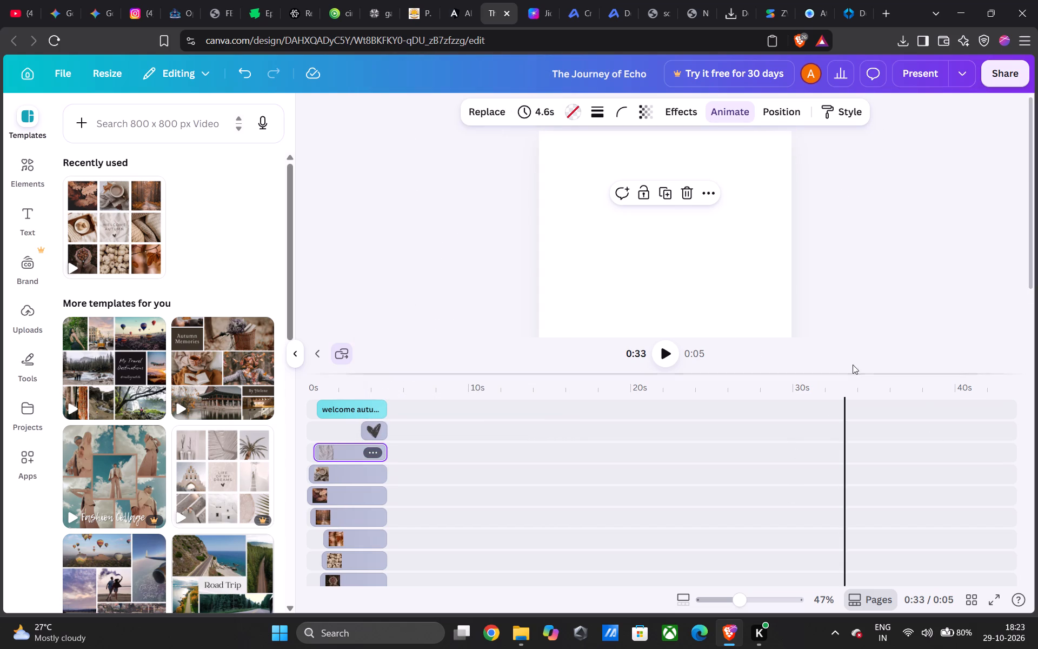
click(854, 321)
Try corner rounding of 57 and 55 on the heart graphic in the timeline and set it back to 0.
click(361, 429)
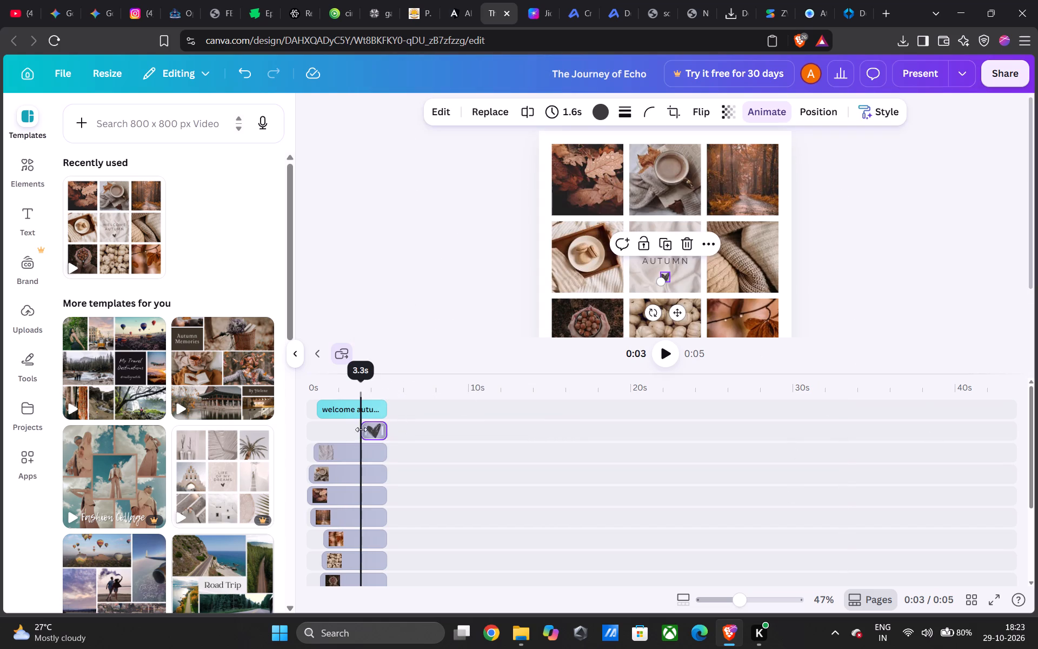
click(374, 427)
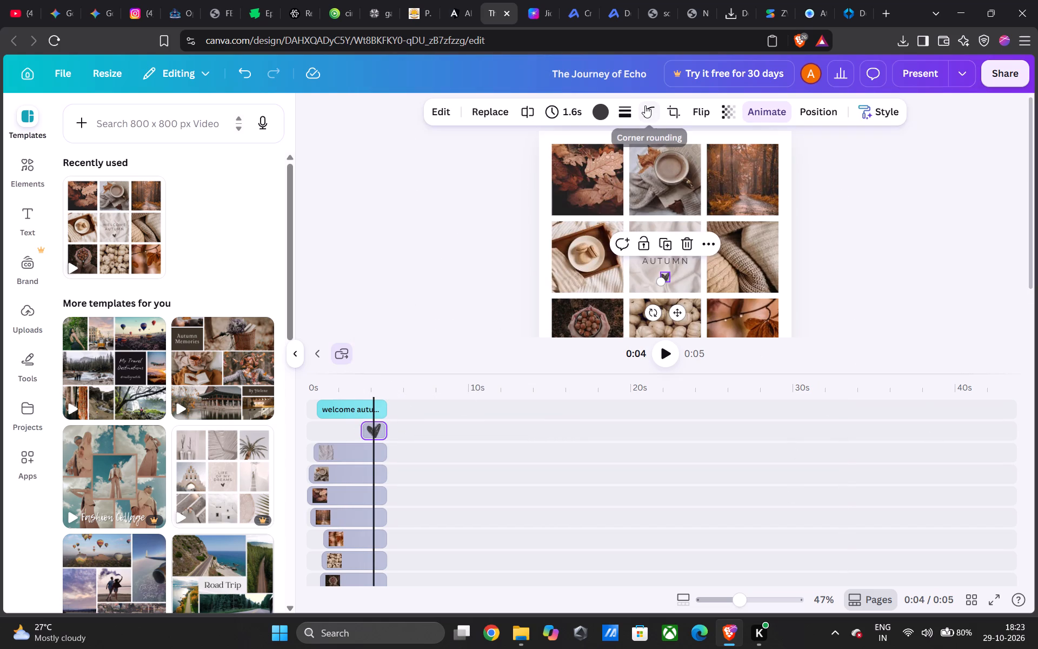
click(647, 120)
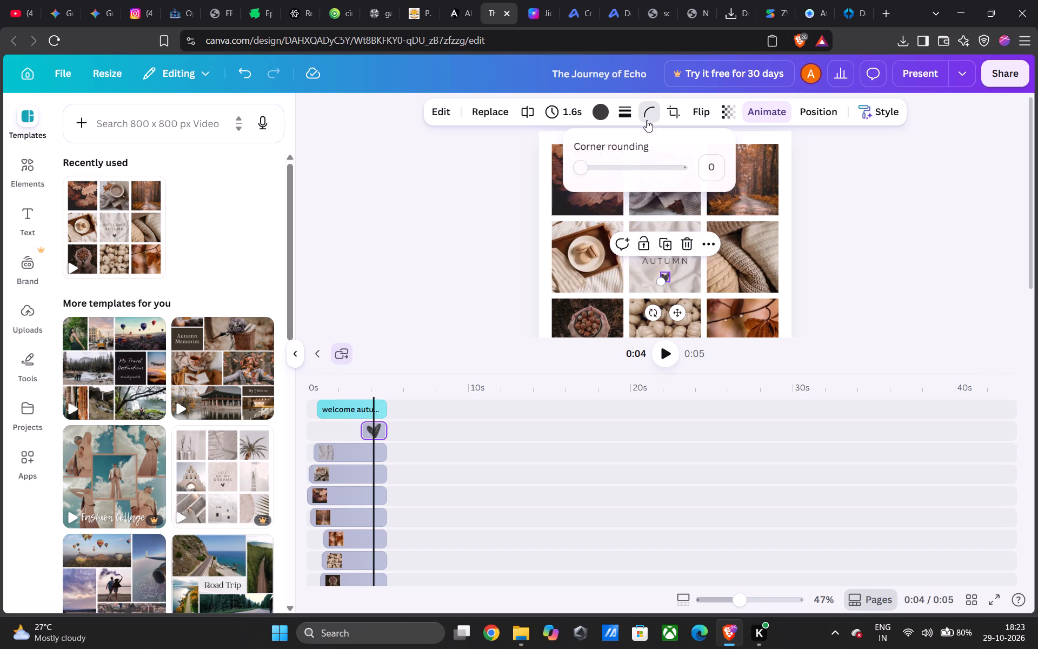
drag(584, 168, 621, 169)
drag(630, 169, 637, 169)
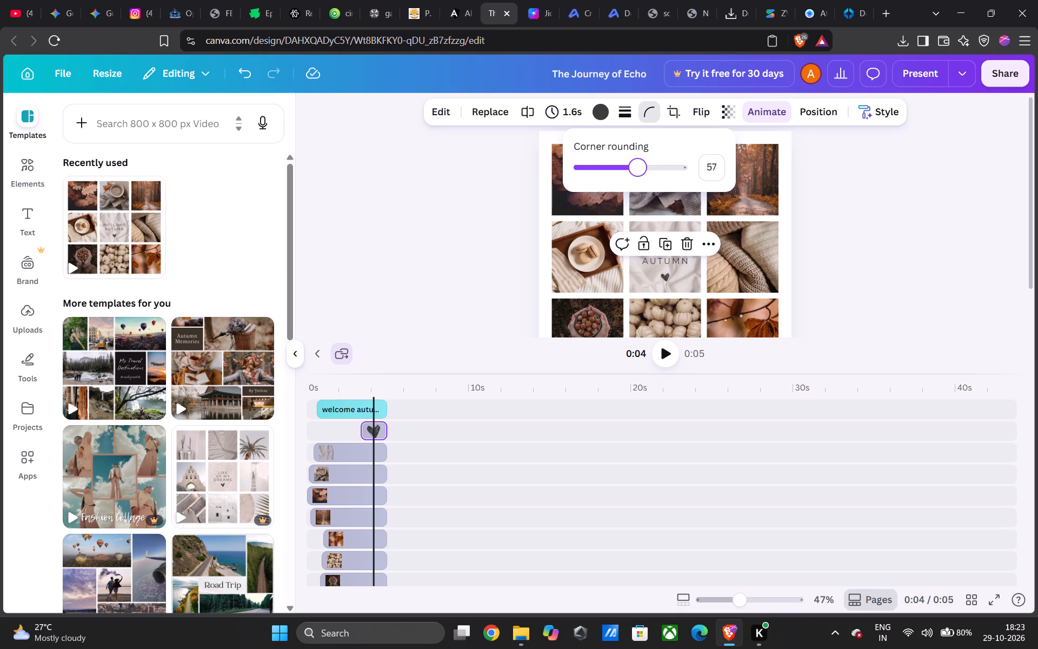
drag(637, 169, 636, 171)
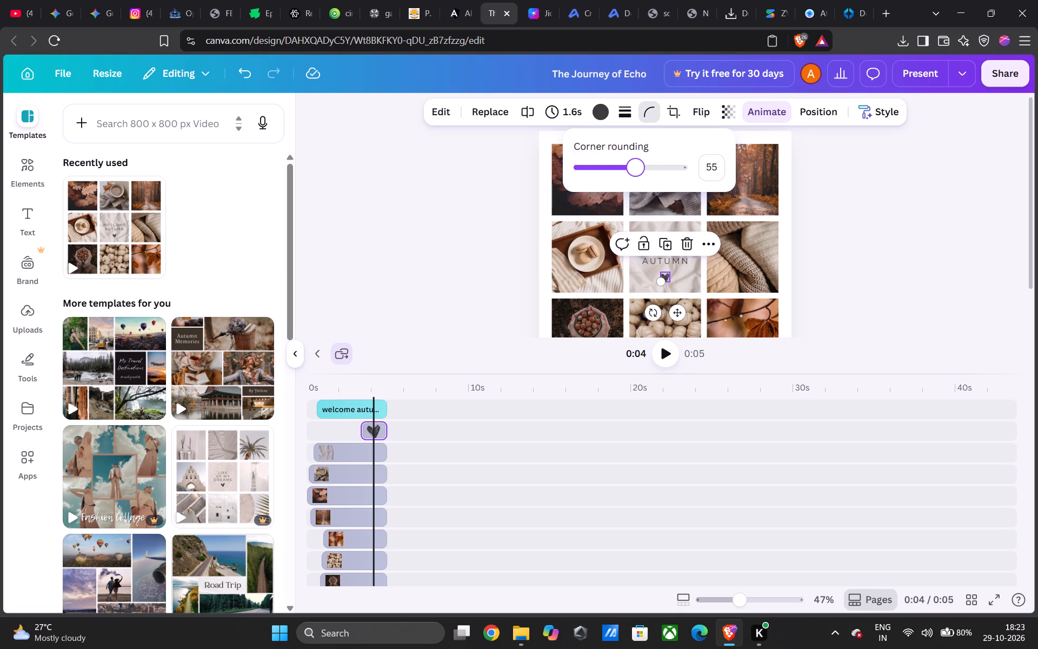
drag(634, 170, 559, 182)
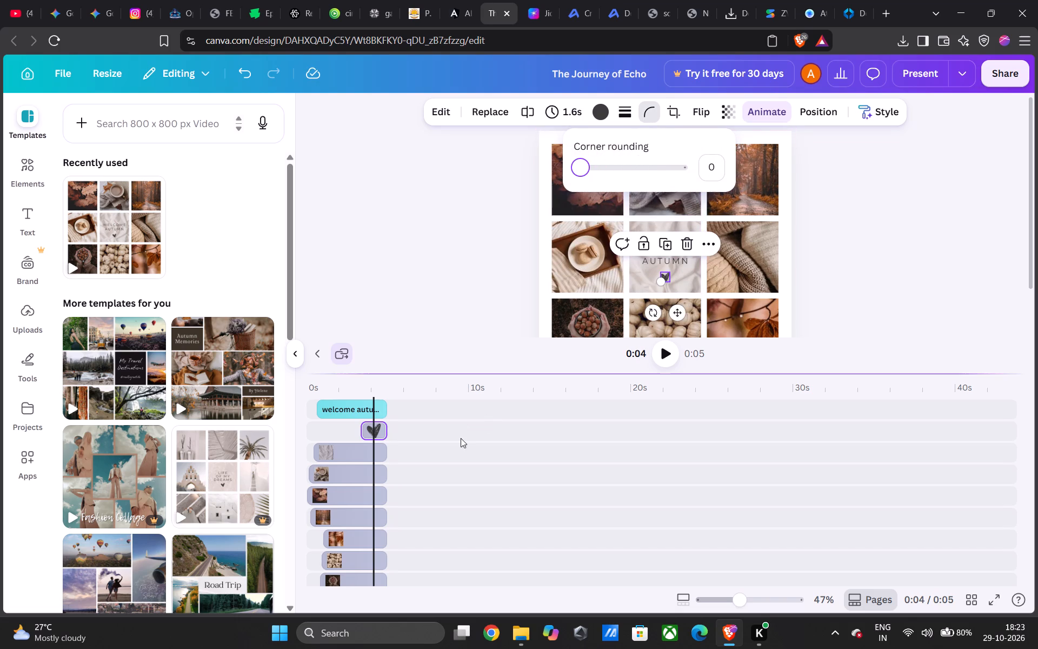
Select all nine collage images together in page 5's timeline and set their corner rounding to 64.
click(461, 438)
click(360, 455)
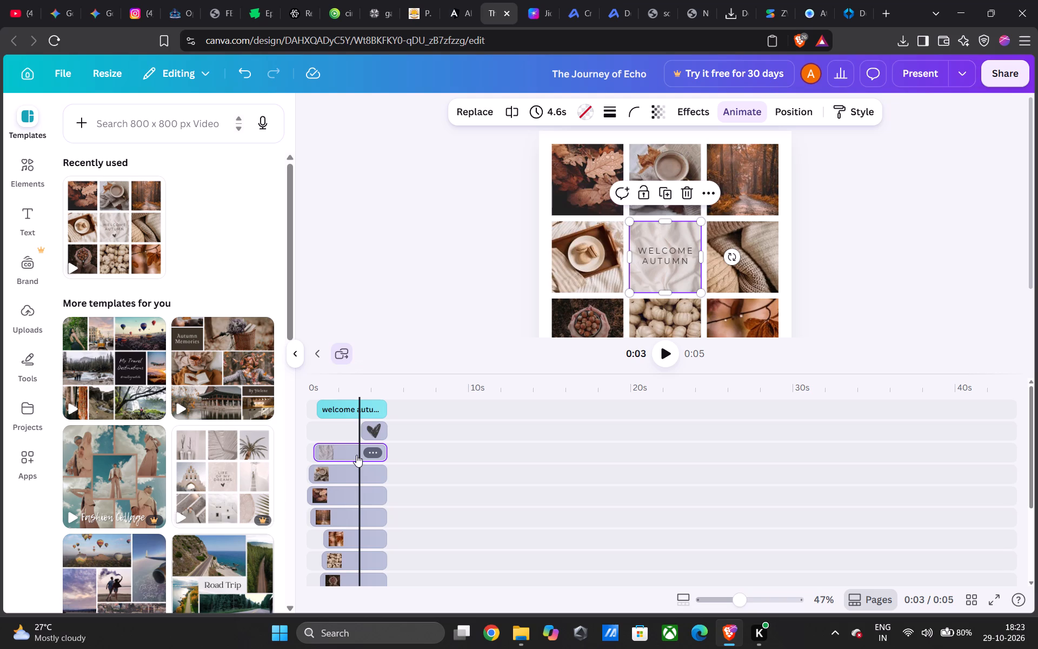
shift+click(356, 455)
shift+click(354, 468)
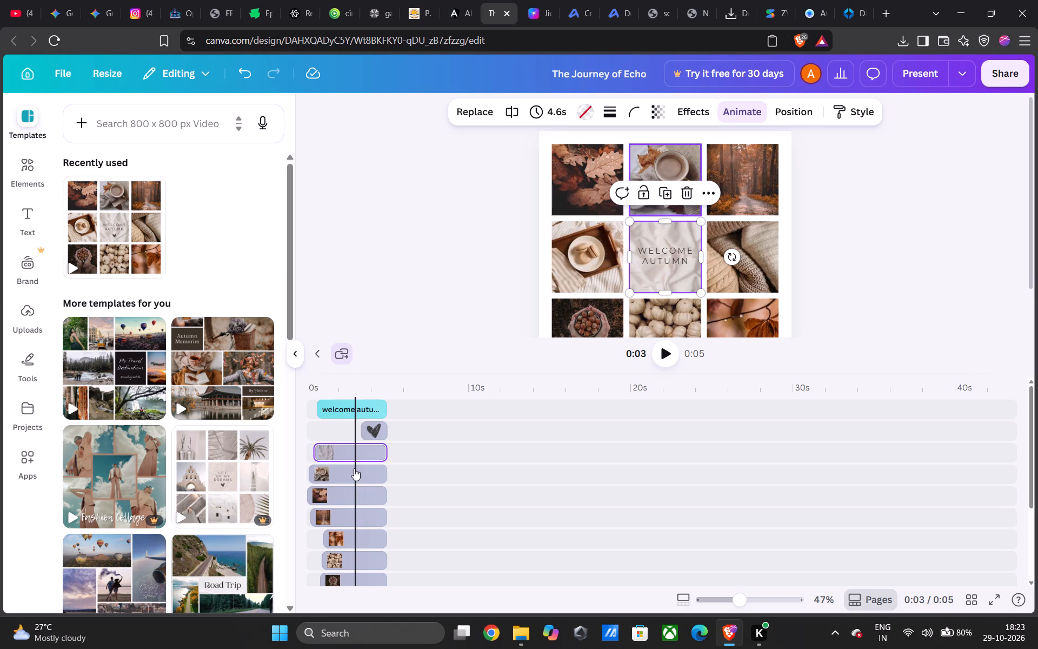
shift+click(352, 493)
shift+click(350, 504)
shift+click(352, 532)
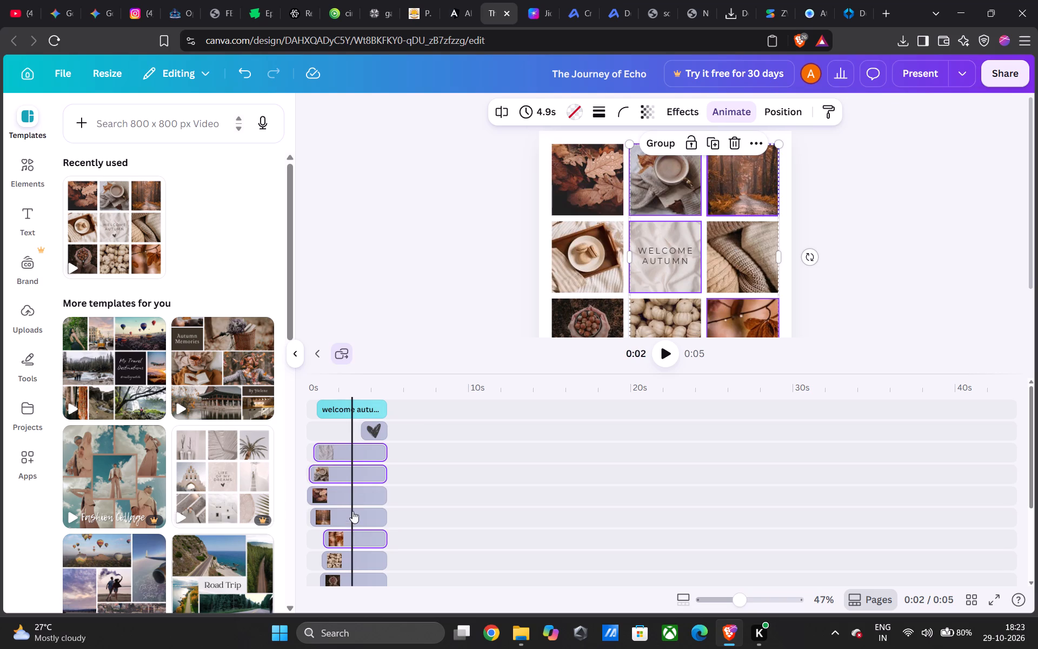
shift+click(352, 511)
shift+click(355, 493)
shift+scroll(358, 515, down, 1)
shift+click(360, 555)
shift+scroll(410, 554, down, 2)
scroll(398, 558, down, 1)
scroll(398, 558, up, 1)
scroll(398, 558, down, 1)
shift+click(341, 509)
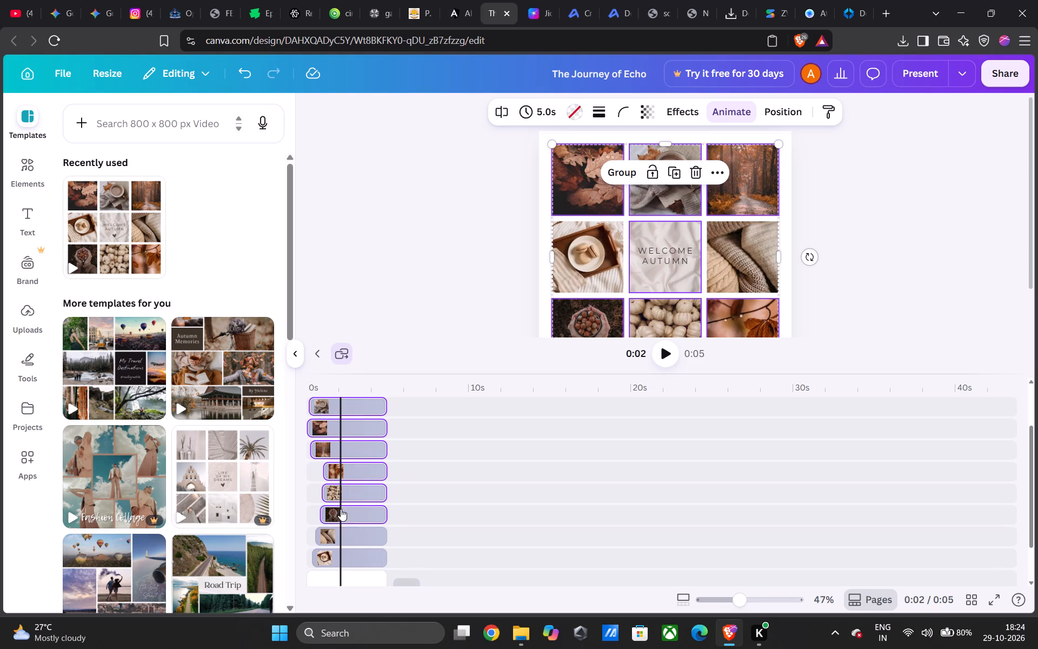
shift+click(332, 534)
shift+click(323, 557)
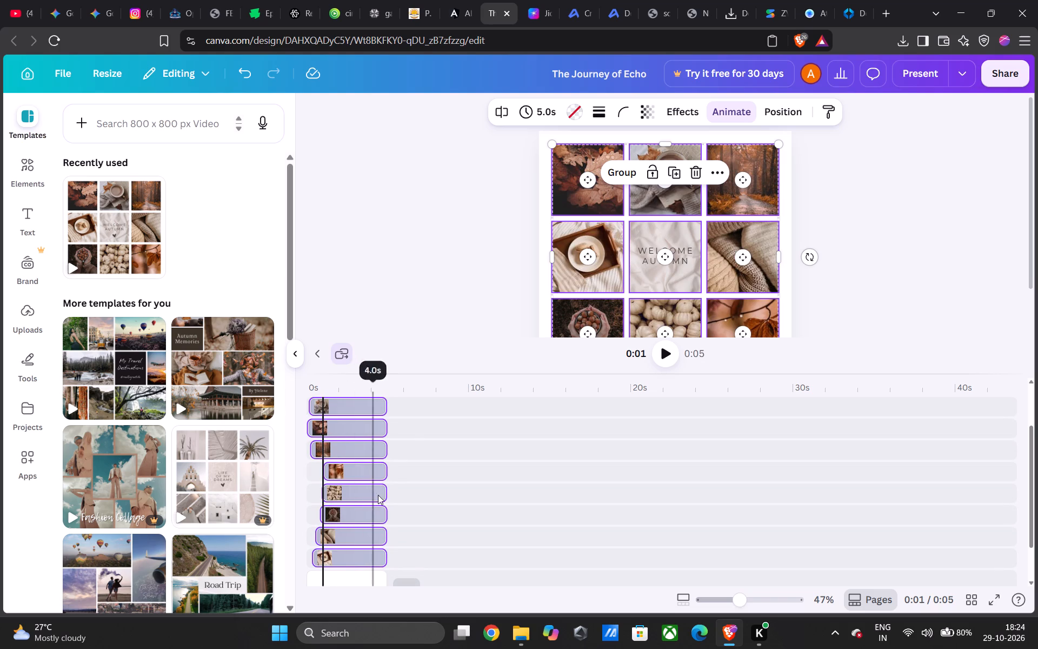
click(620, 115)
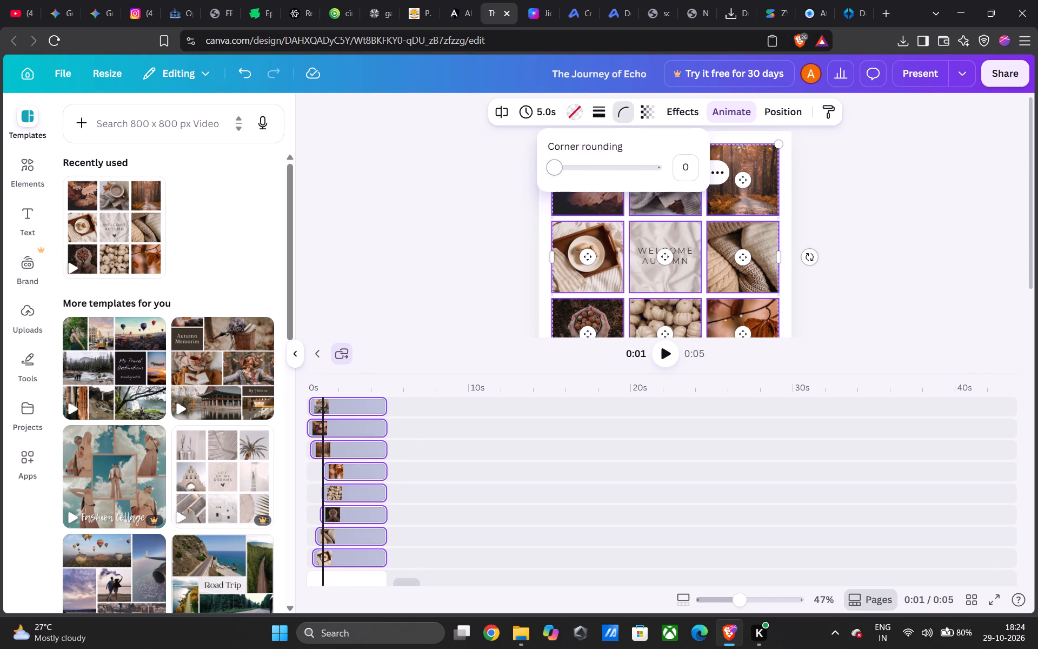
triple_click(557, 170)
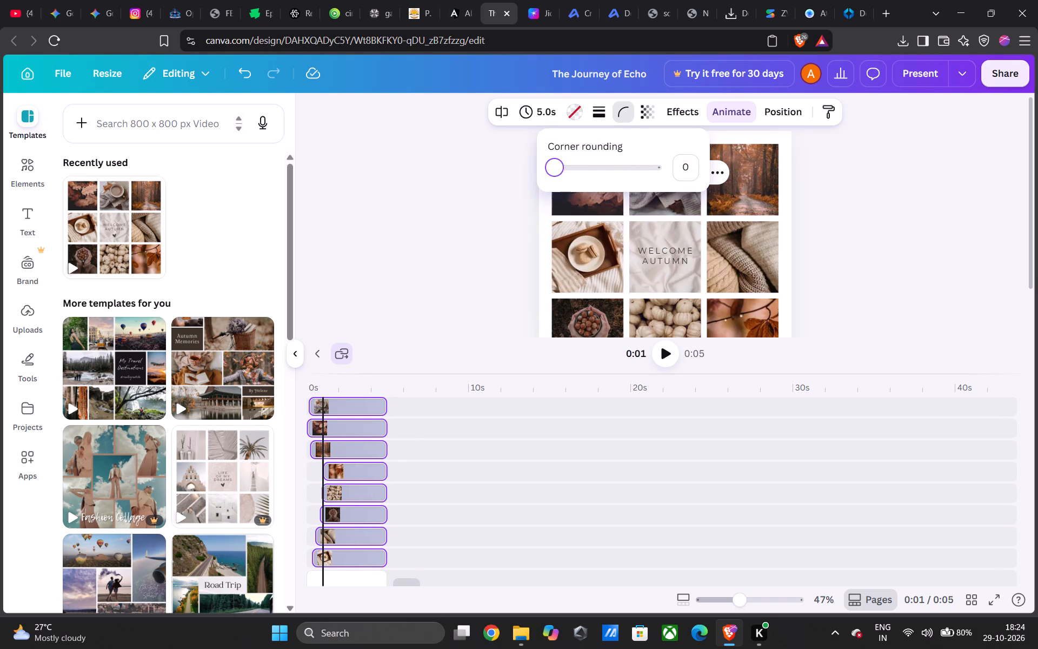
drag(563, 167, 613, 169)
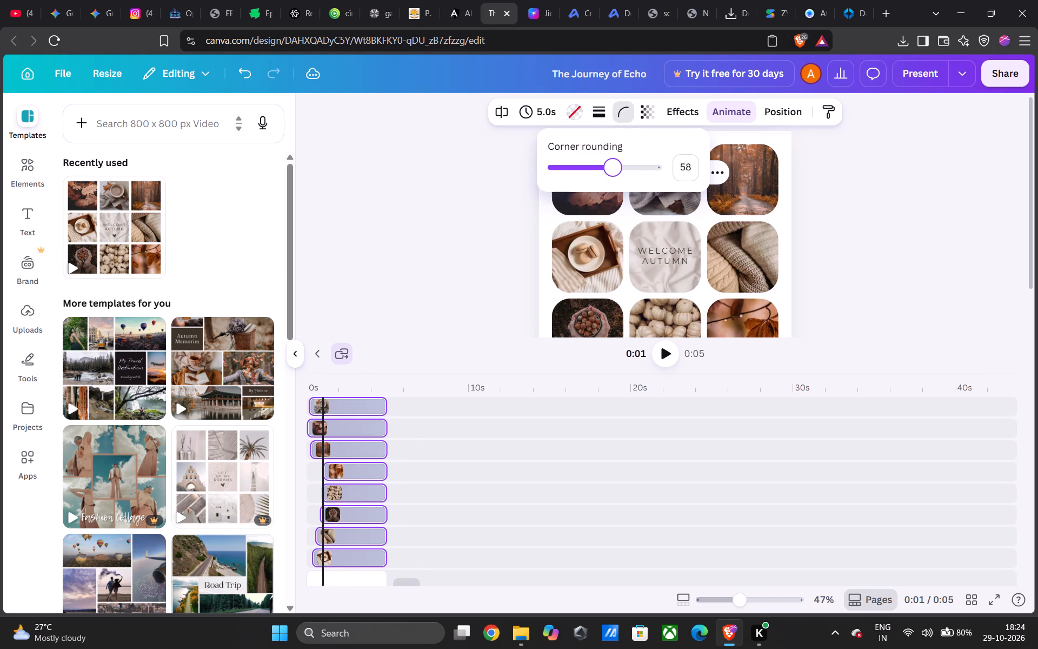
drag(613, 169, 616, 171)
click(623, 171)
double_click(619, 173)
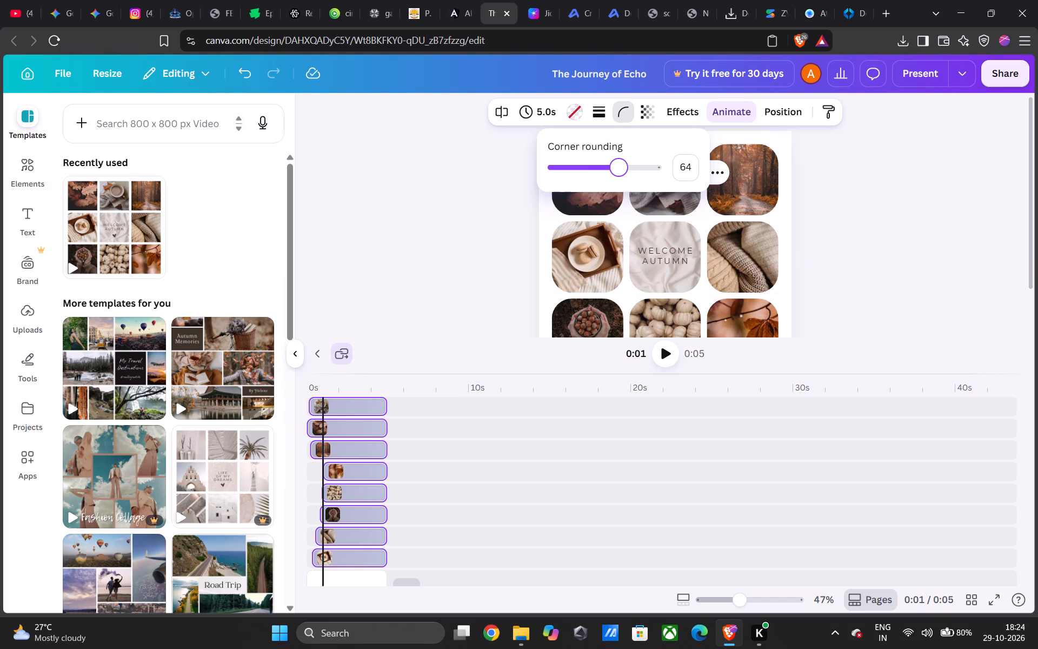
Try the Radioactive effect on the nine selected images and apply the Retro effect to them.
click(647, 117)
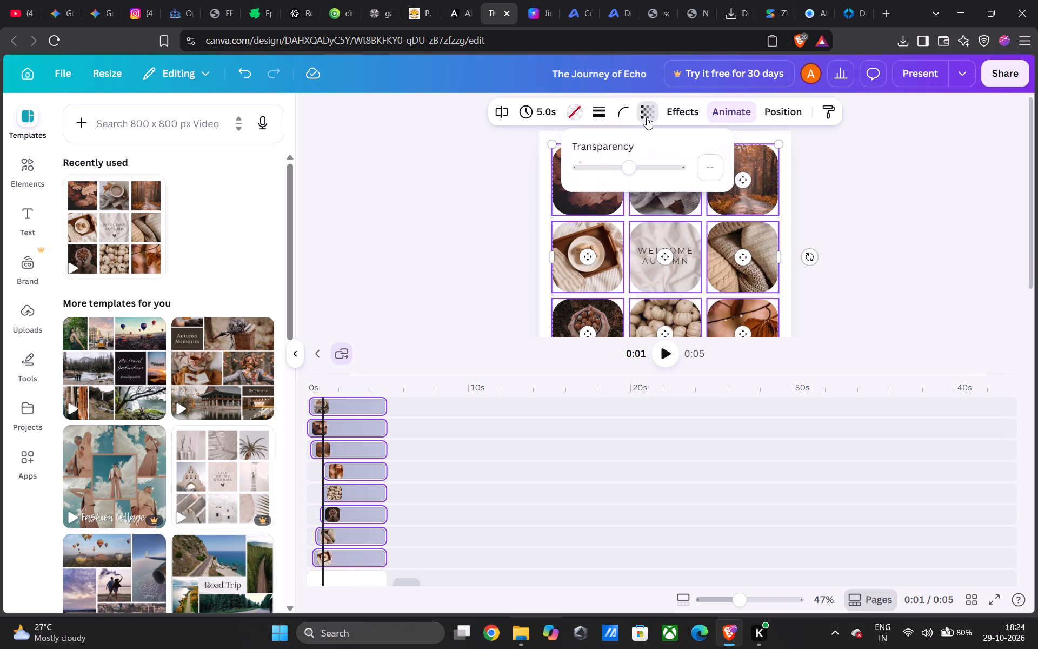
click(673, 112)
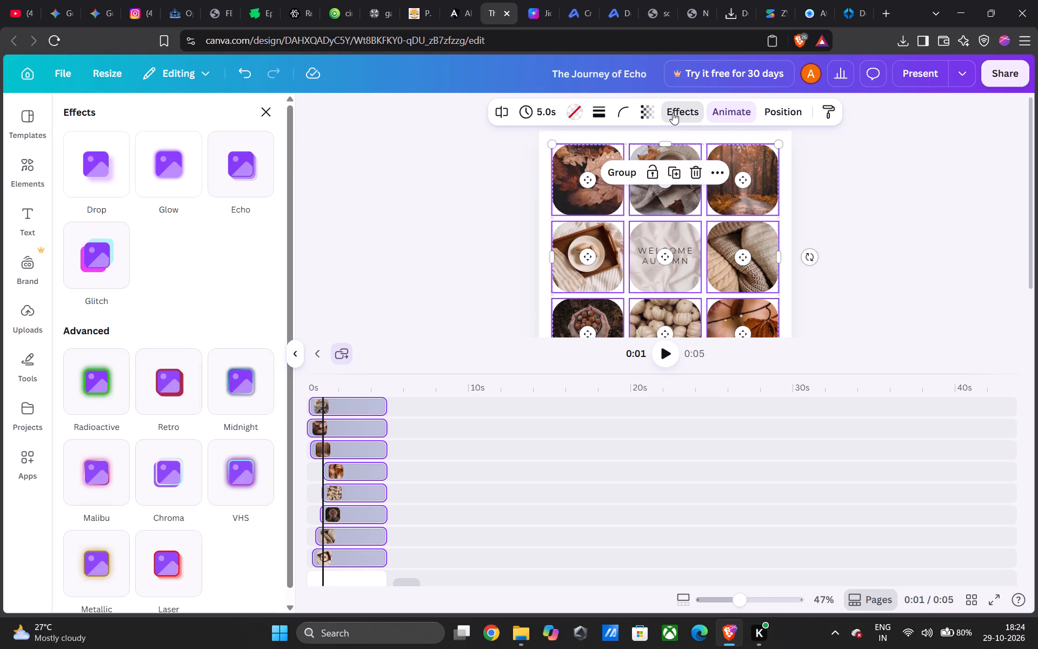
click(104, 379)
click(169, 453)
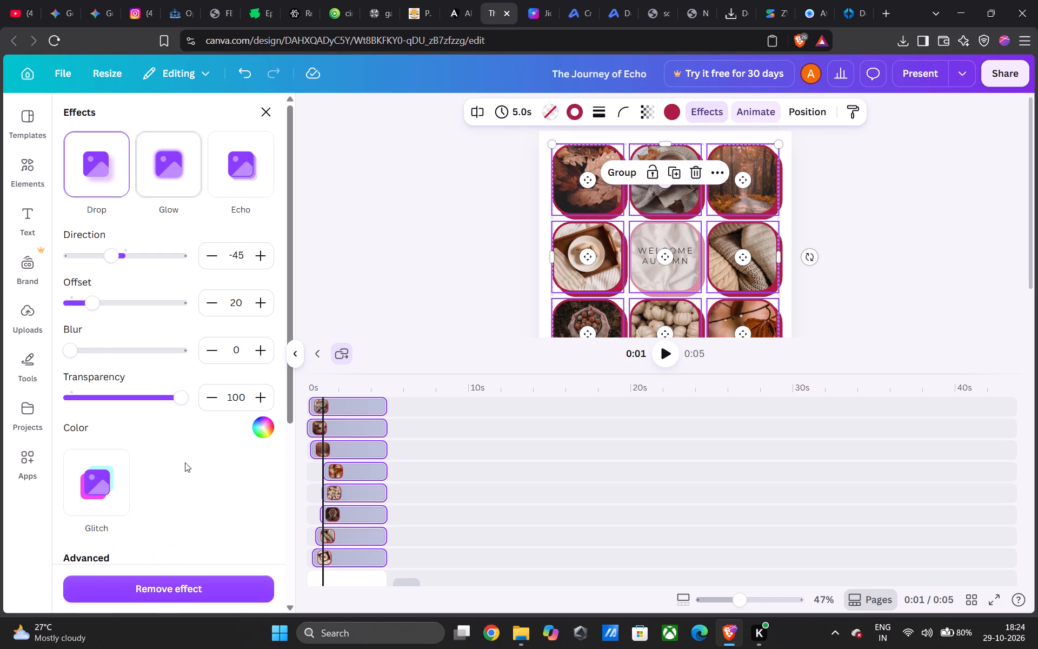
scroll(156, 236, down, 1)
scroll(169, 273, up, 4)
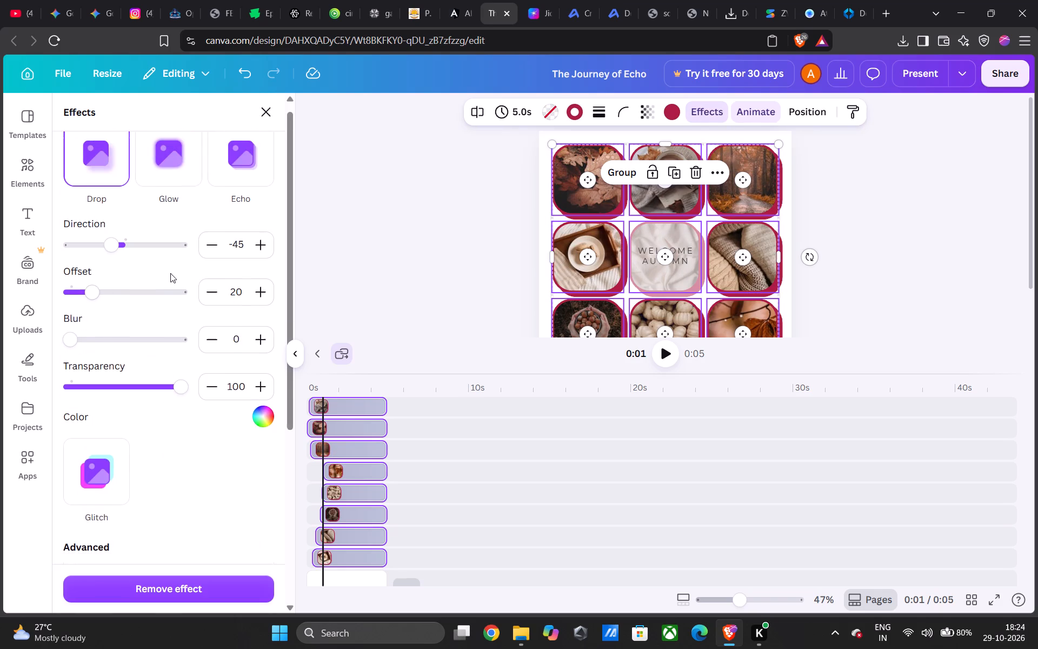
Switch the selected images to the Glow effect, try intensities such as 73, 37 and 35, and leave it at 40.
click(165, 177)
drag(123, 259, 154, 260)
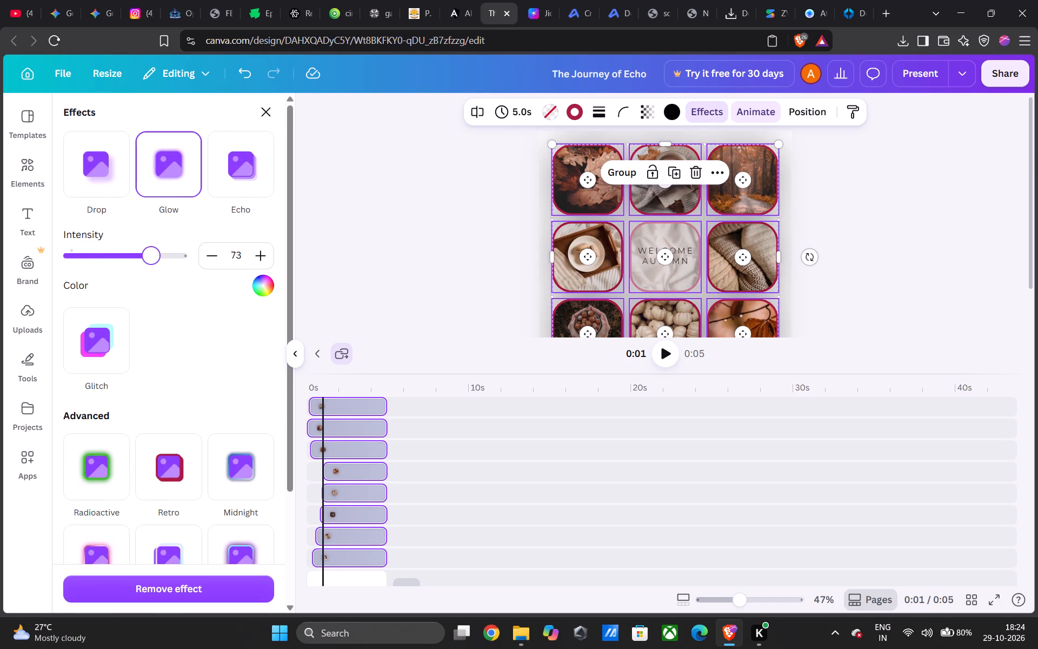
drag(154, 260, 112, 283)
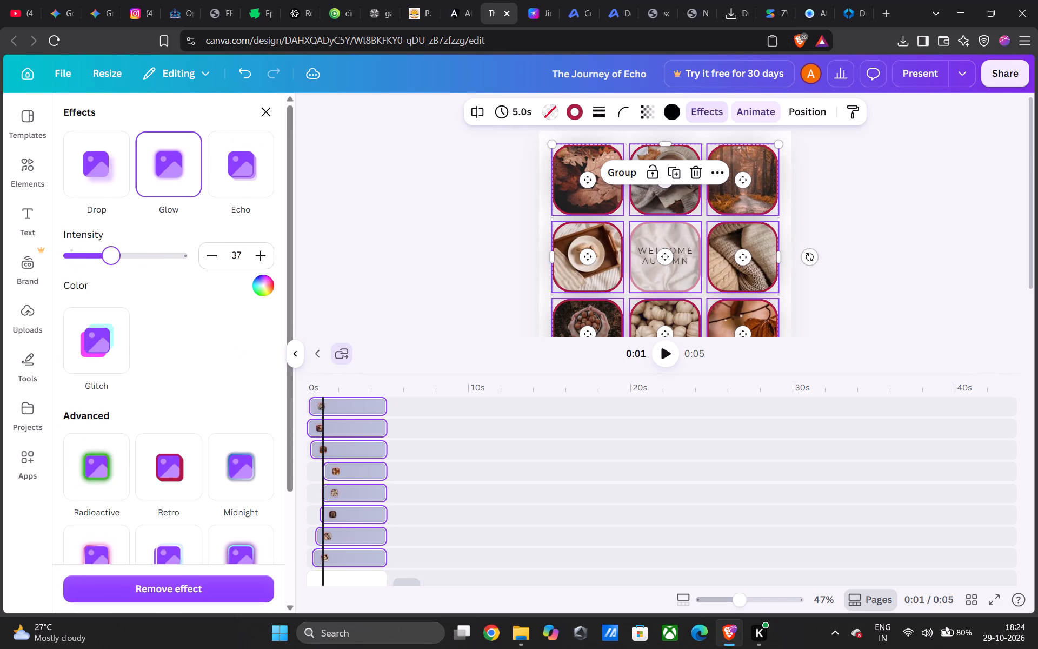
drag(112, 283, 109, 304)
click(109, 304)
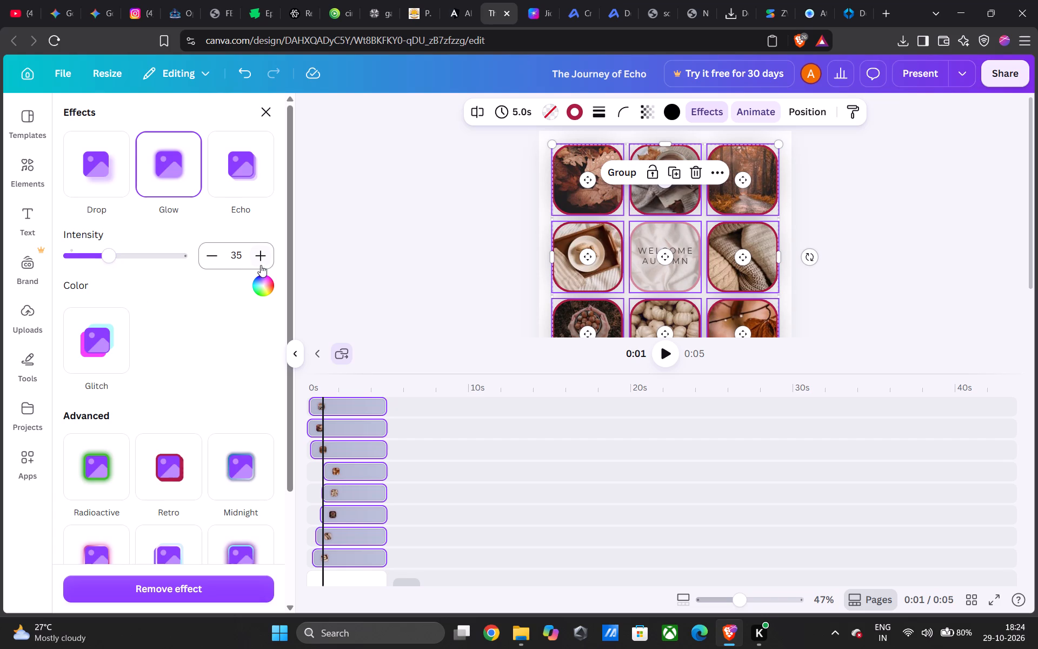
click(267, 183)
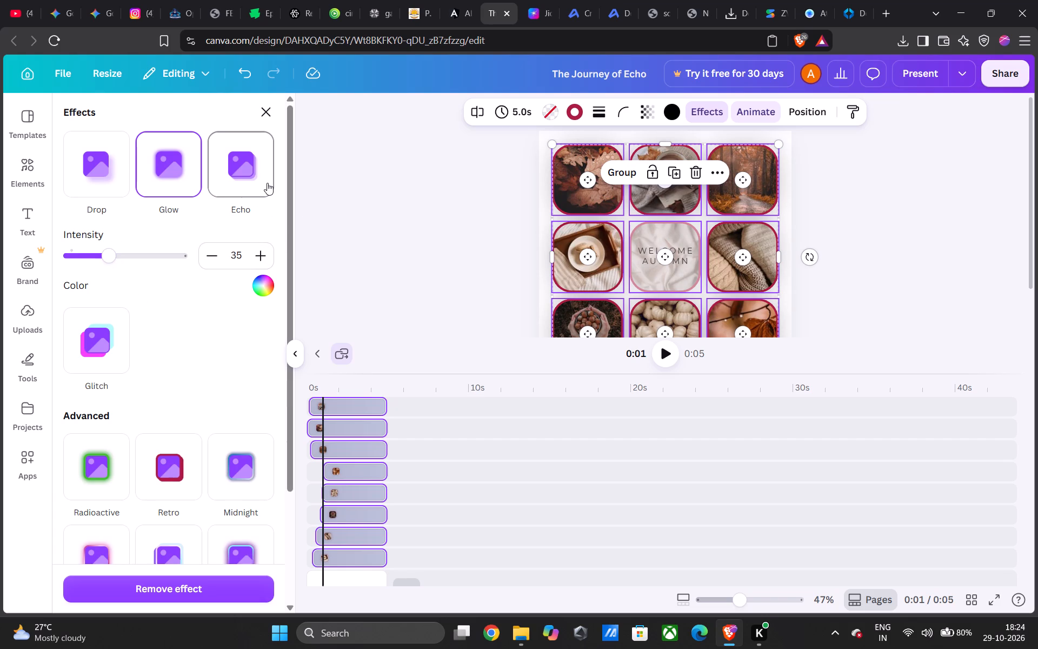
drag(182, 175, 187, 175)
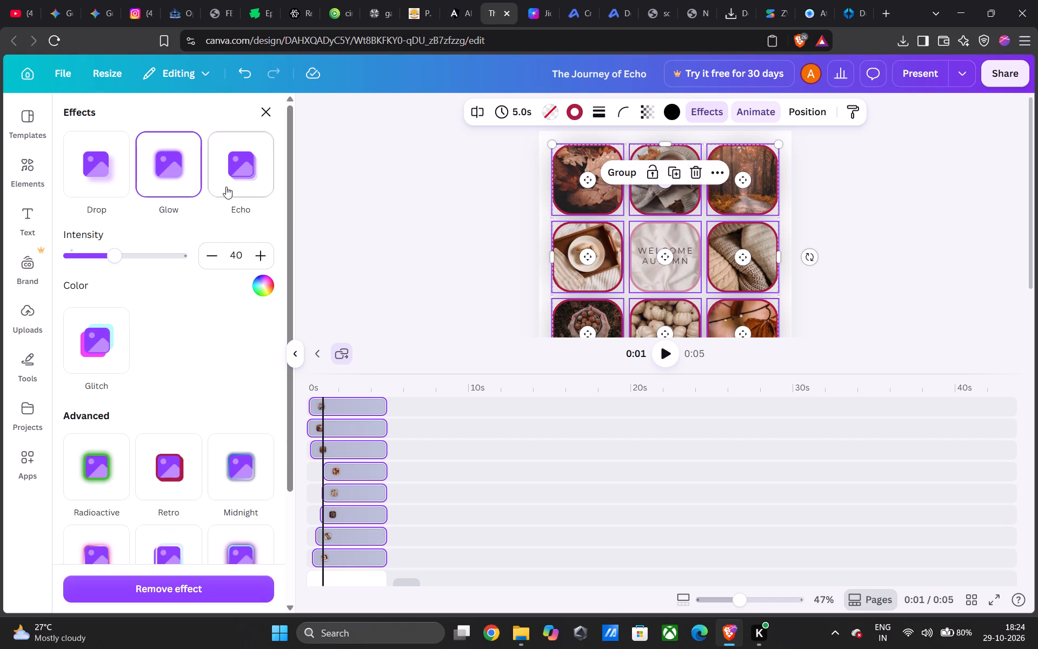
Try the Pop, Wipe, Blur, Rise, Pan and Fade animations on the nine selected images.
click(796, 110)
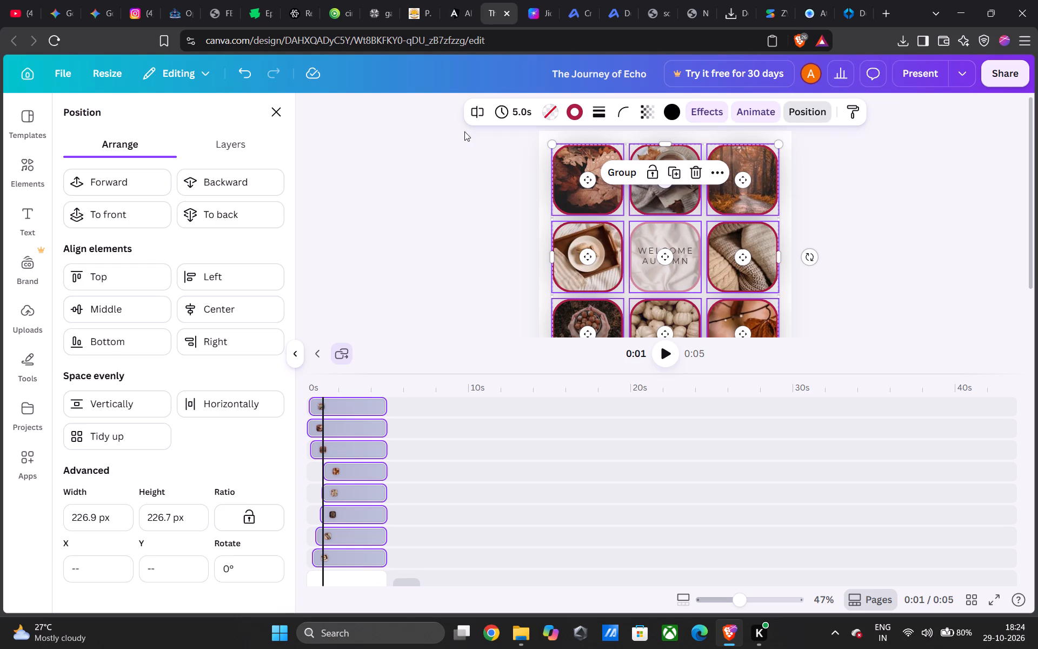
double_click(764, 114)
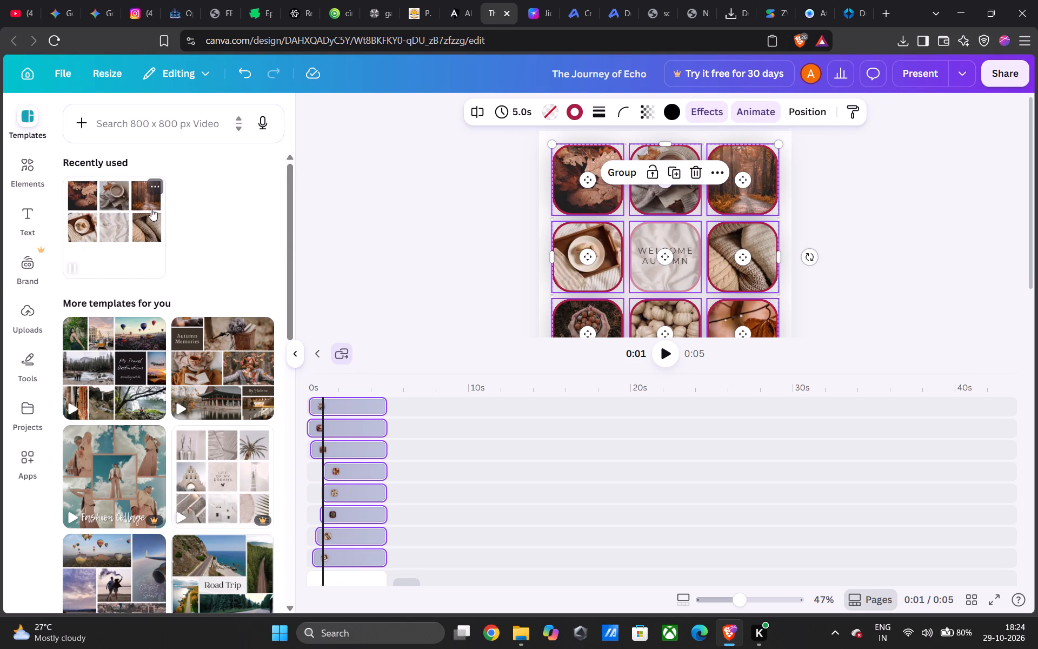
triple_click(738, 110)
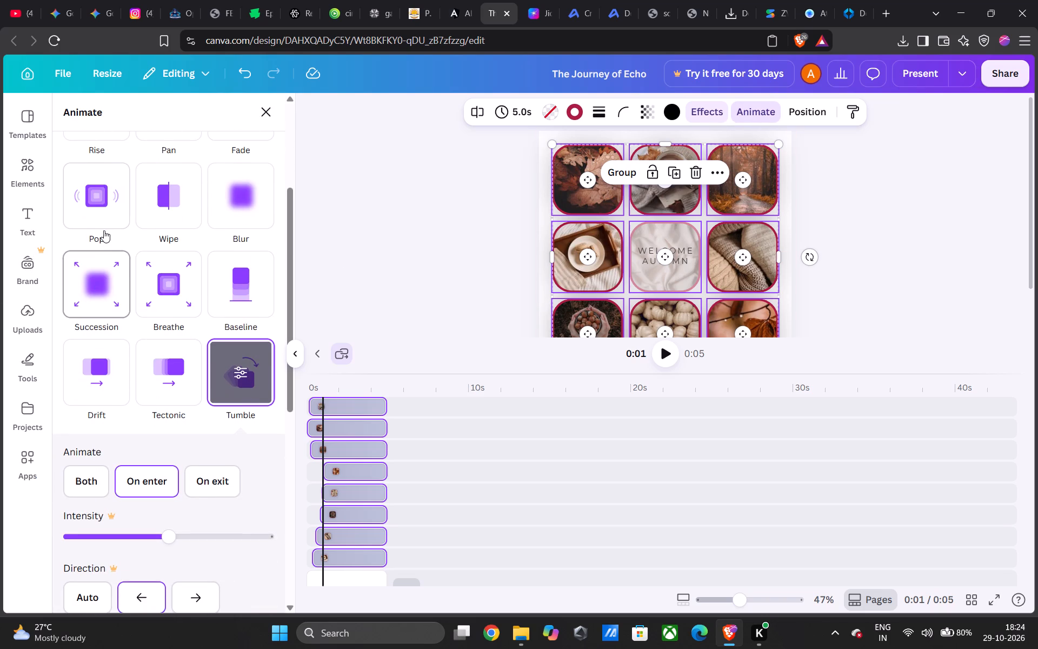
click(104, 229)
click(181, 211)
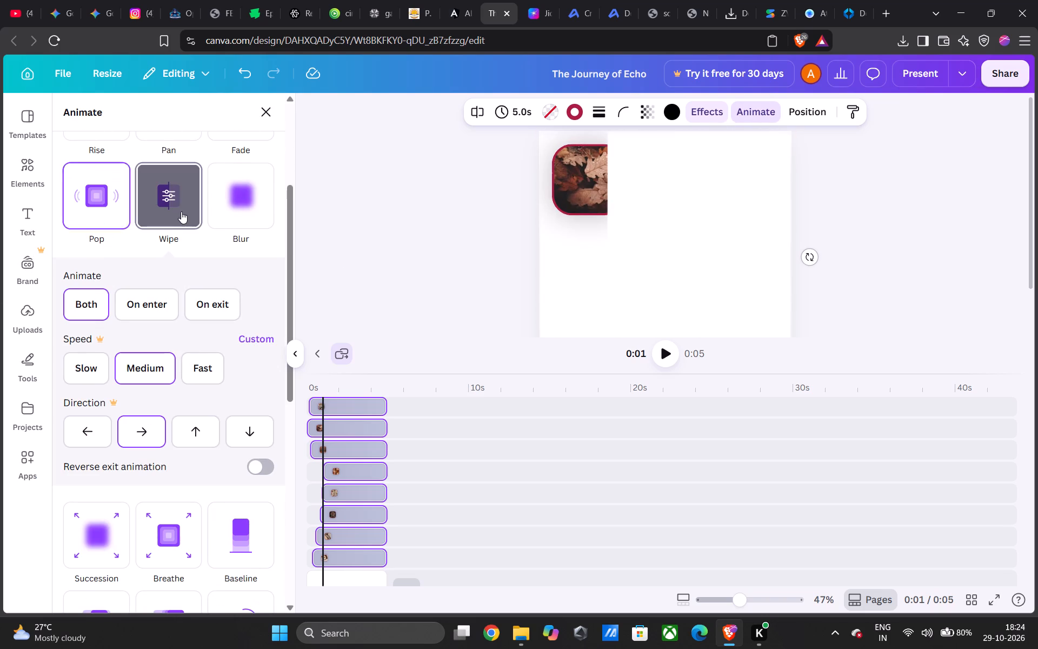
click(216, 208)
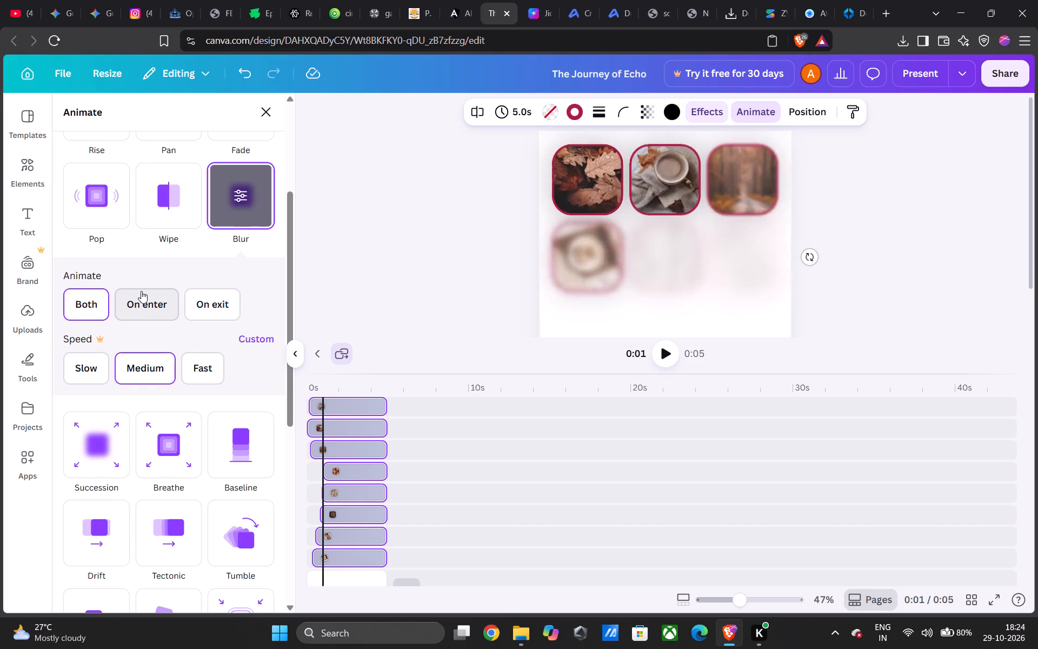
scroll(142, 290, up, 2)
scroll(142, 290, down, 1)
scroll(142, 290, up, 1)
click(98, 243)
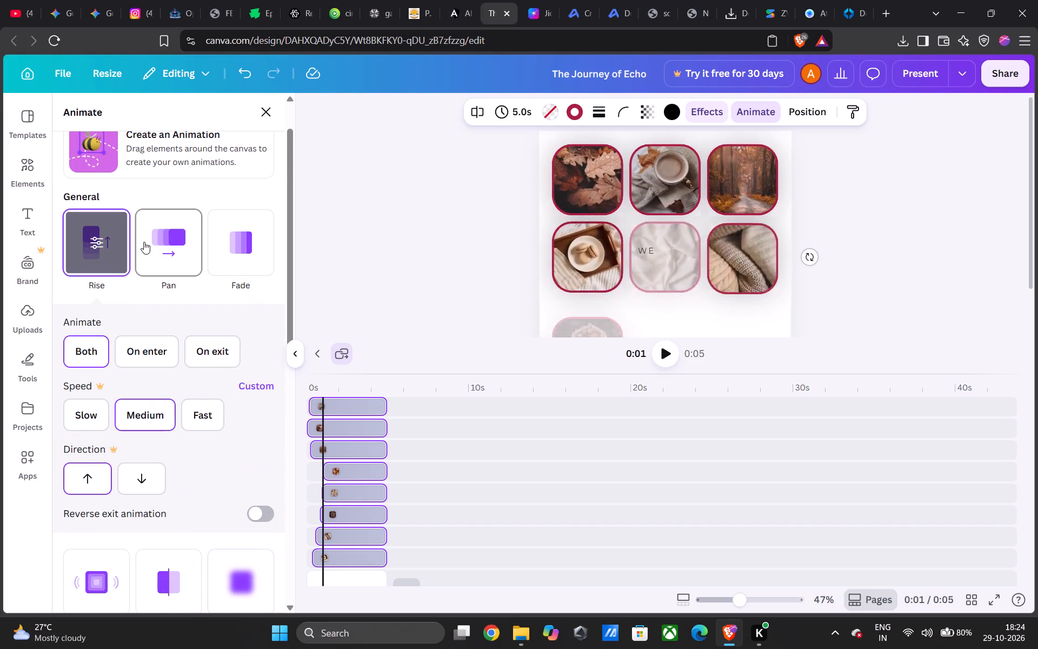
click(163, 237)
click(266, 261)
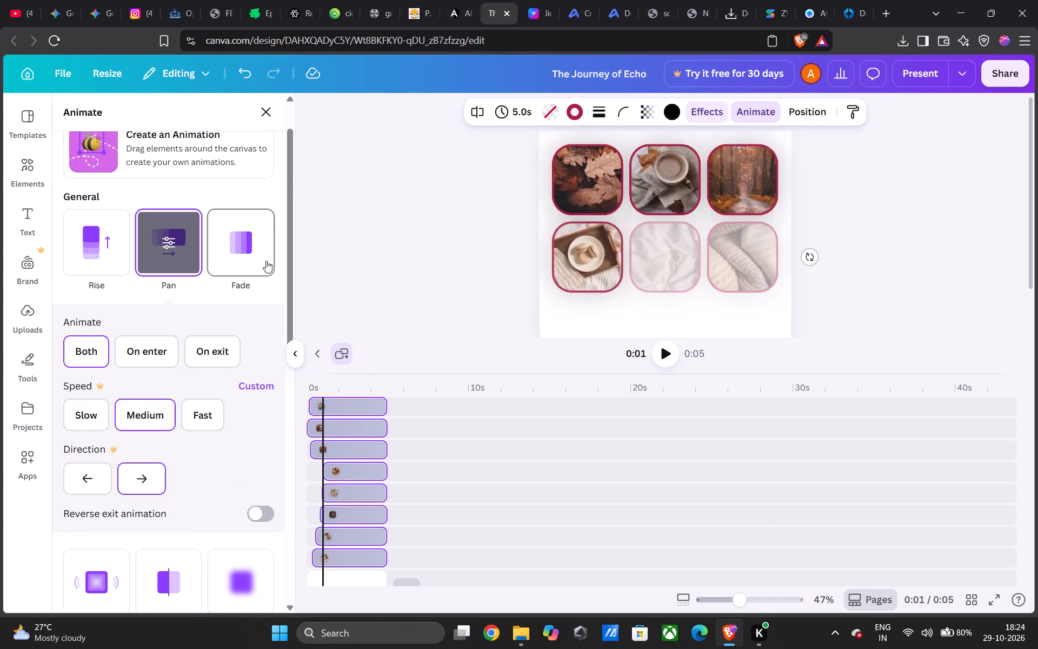
Compare the Scrapbook, Tumble and Drift animations on the nine images, apply Tumble for both enter and exit, and deselect the images.
scroll(251, 325, down, 3)
scroll(245, 352, up, 1)
scroll(140, 427, down, 2)
scroll(142, 430, up, 1)
scroll(142, 431, down, 2)
scroll(143, 434, up, 2)
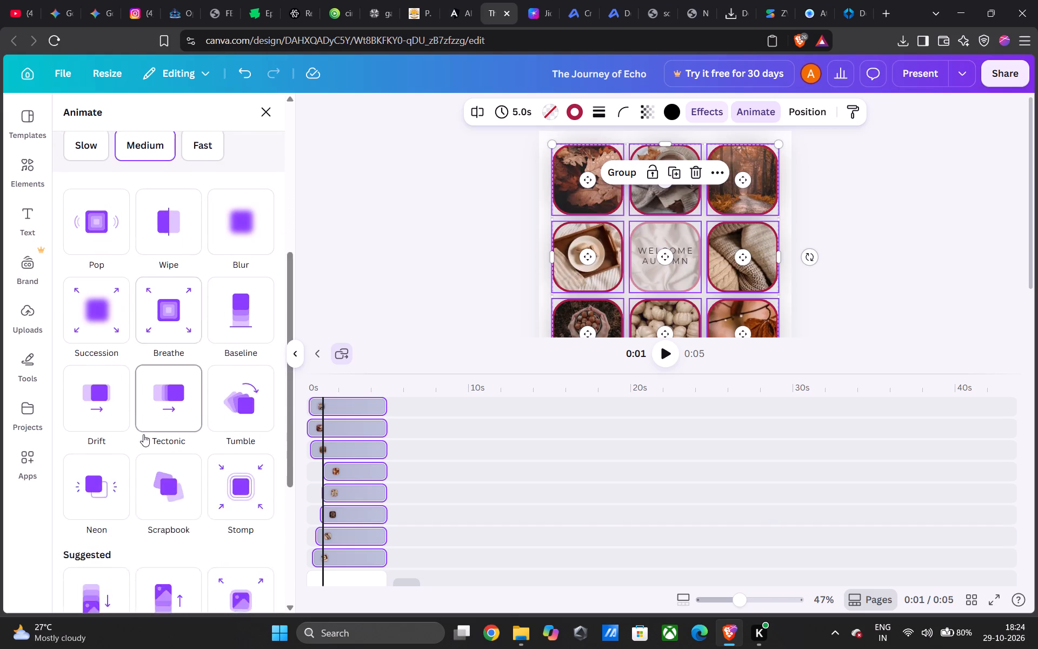
scroll(139, 451, down, 2)
scroll(140, 454, up, 1)
click(166, 482)
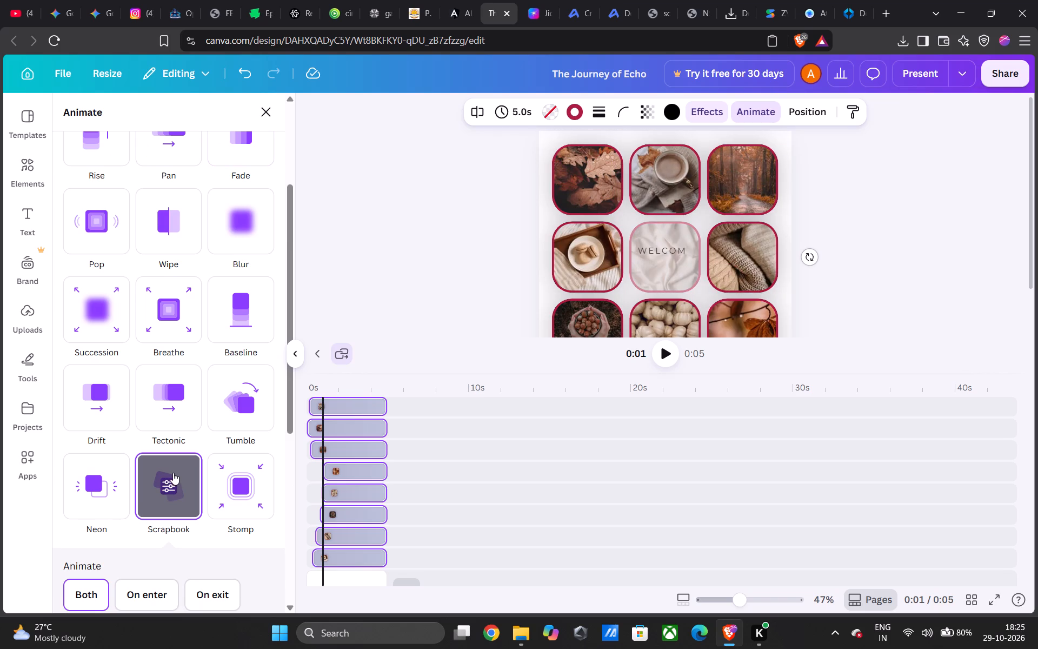
click(219, 427)
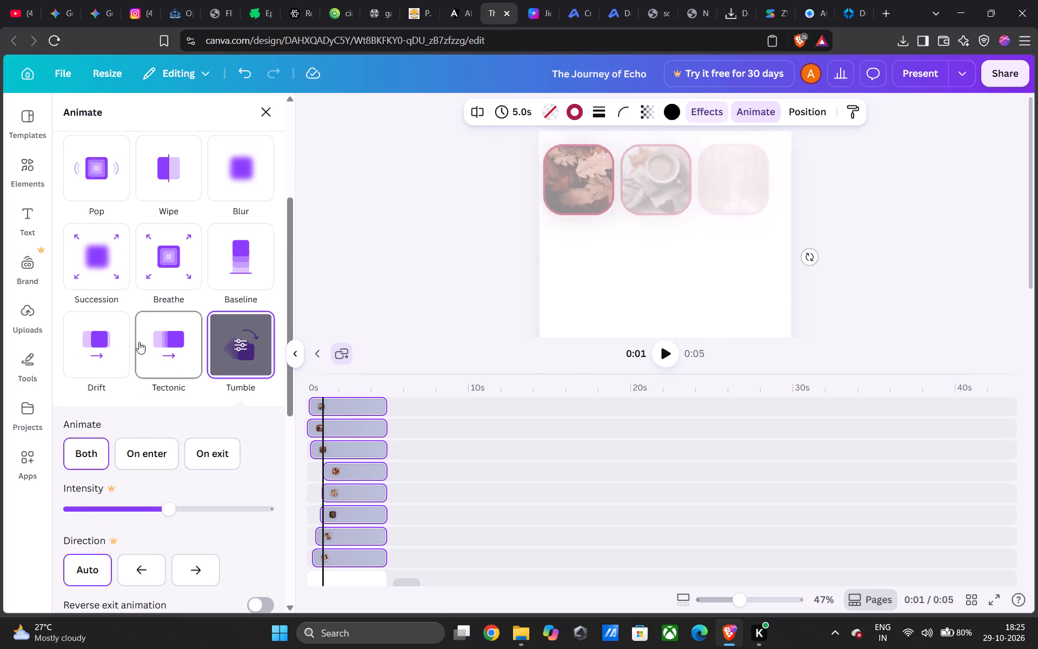
click(109, 345)
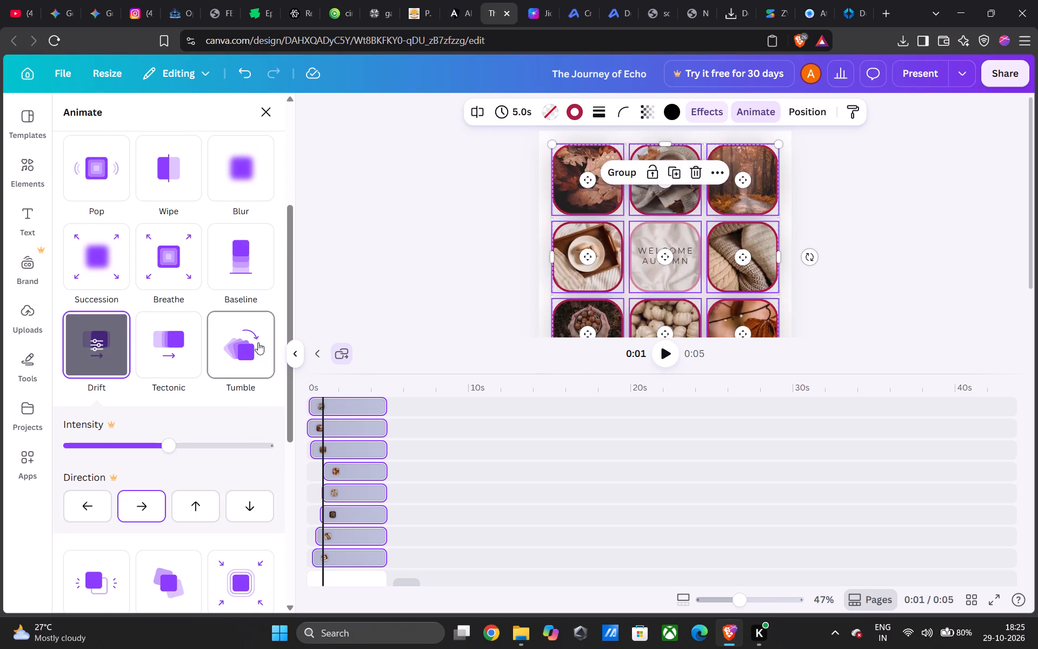
click(262, 343)
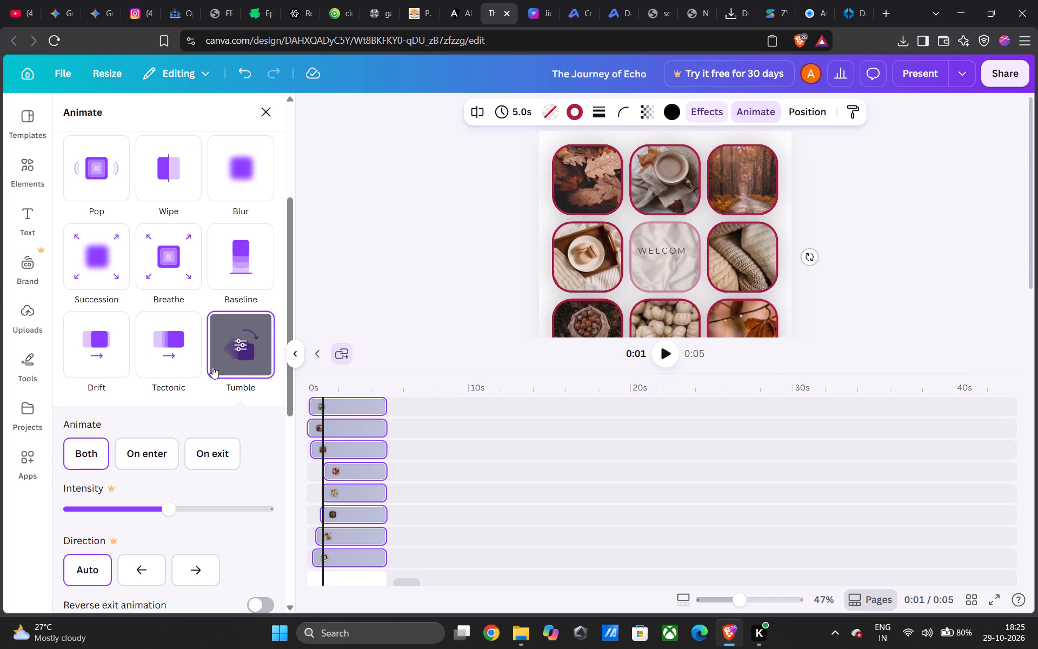
click(463, 295)
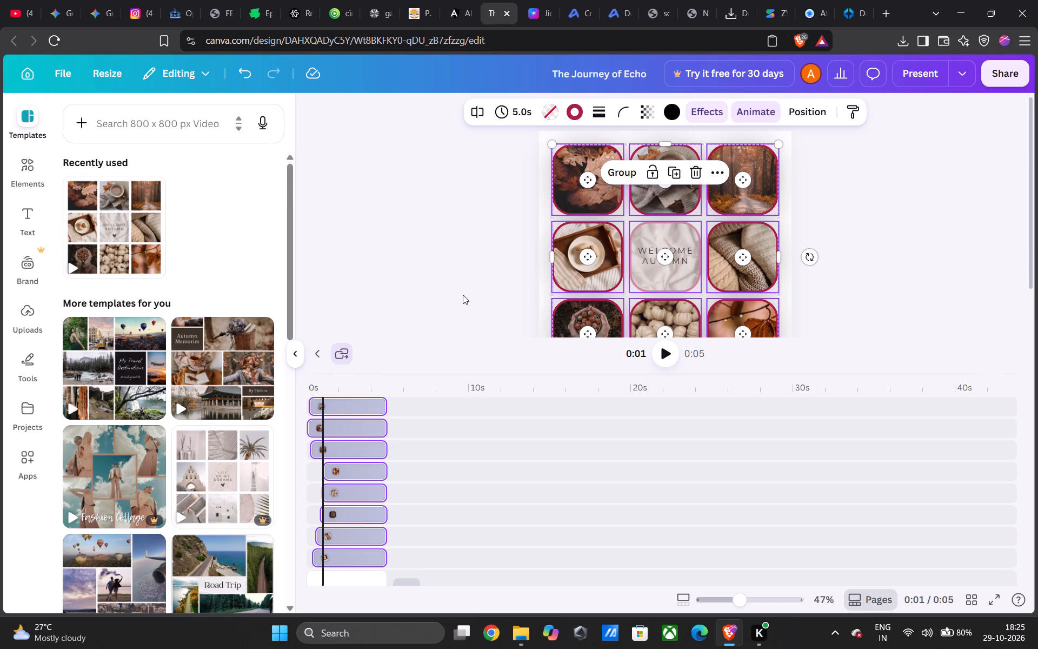
click(418, 317)
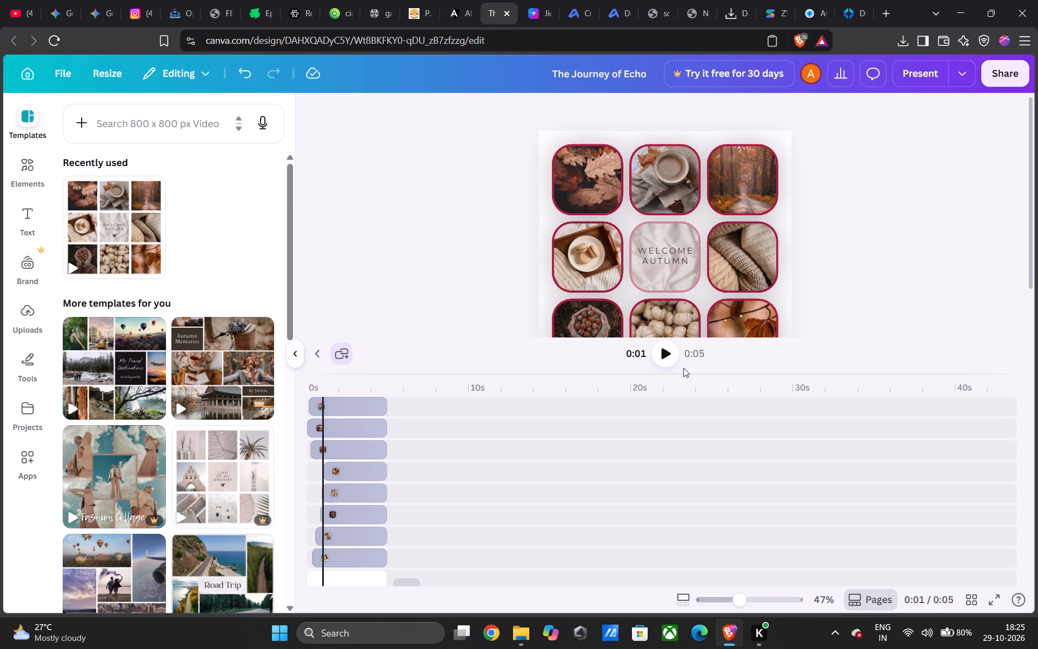
Leave the timeline and play back the restyled collage on page 5.
click(321, 352)
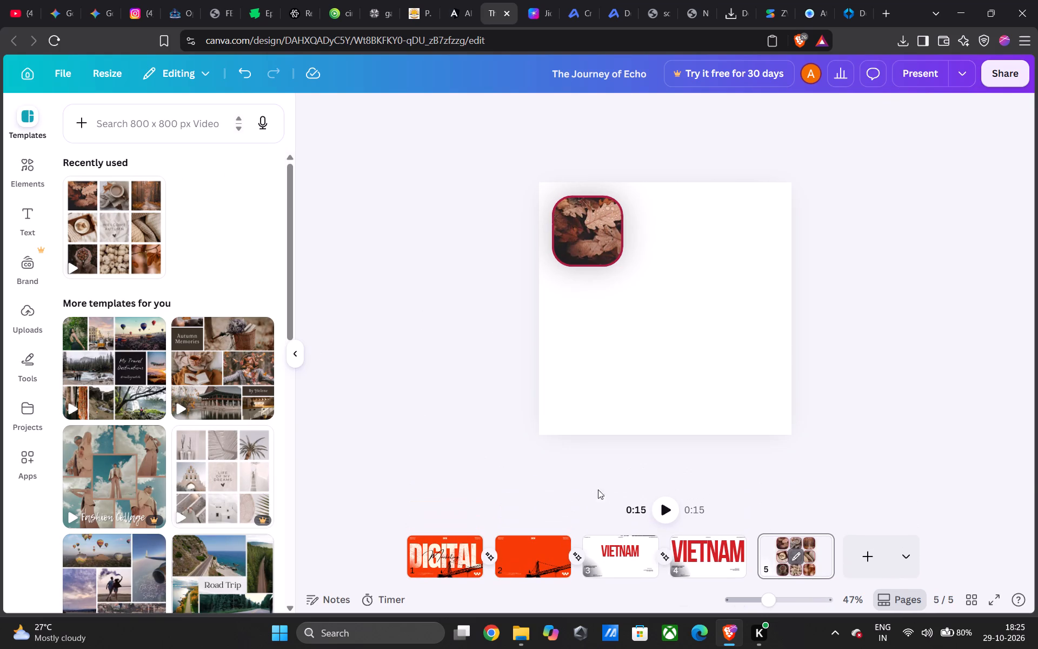
click(657, 511)
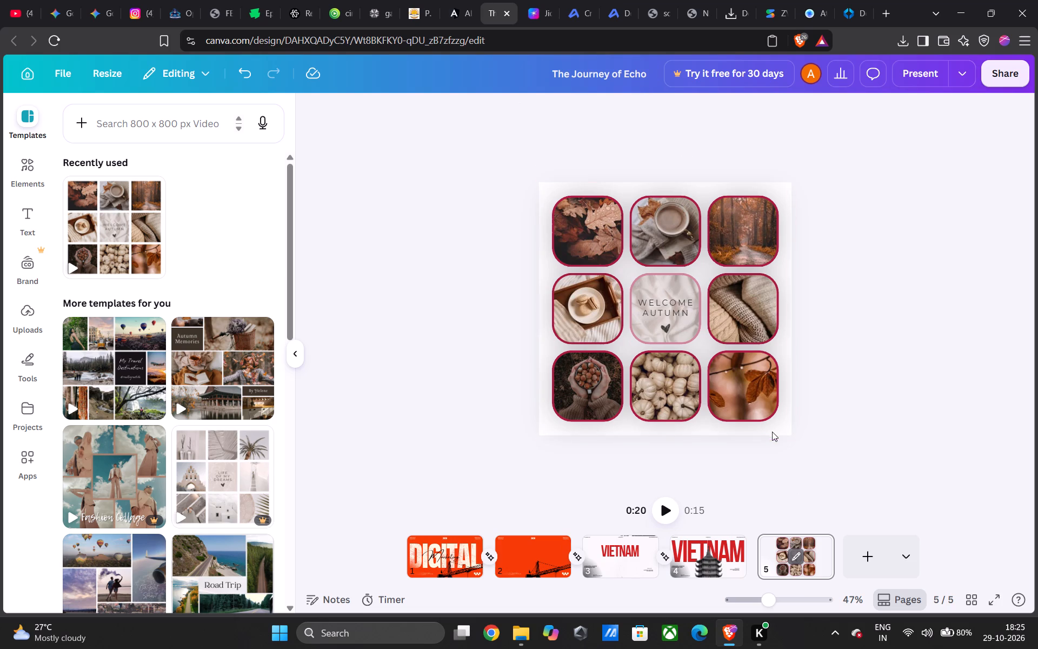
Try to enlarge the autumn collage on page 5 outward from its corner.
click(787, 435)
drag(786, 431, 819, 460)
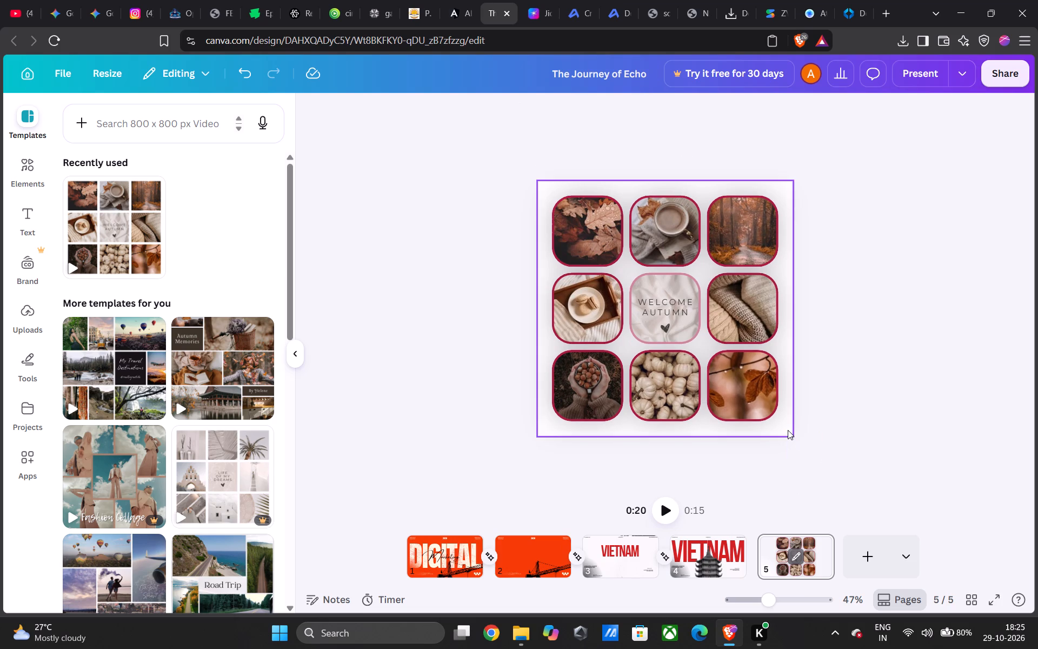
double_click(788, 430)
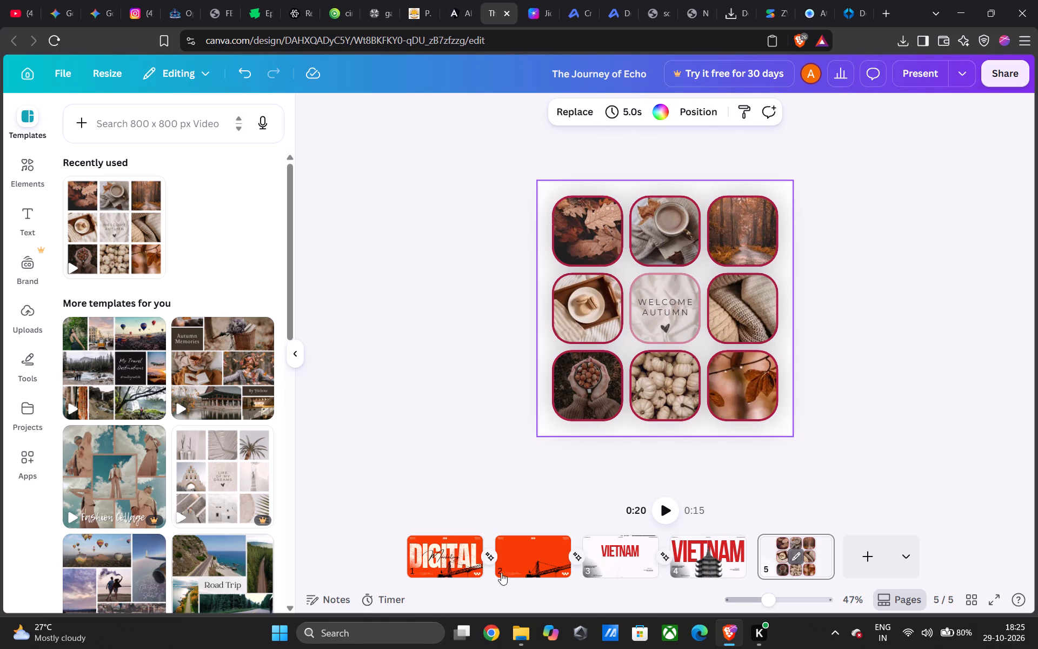
Present the design full screen, go back to page 1, step through all pages to the autumn collage, and exit the presentation.
click(915, 72)
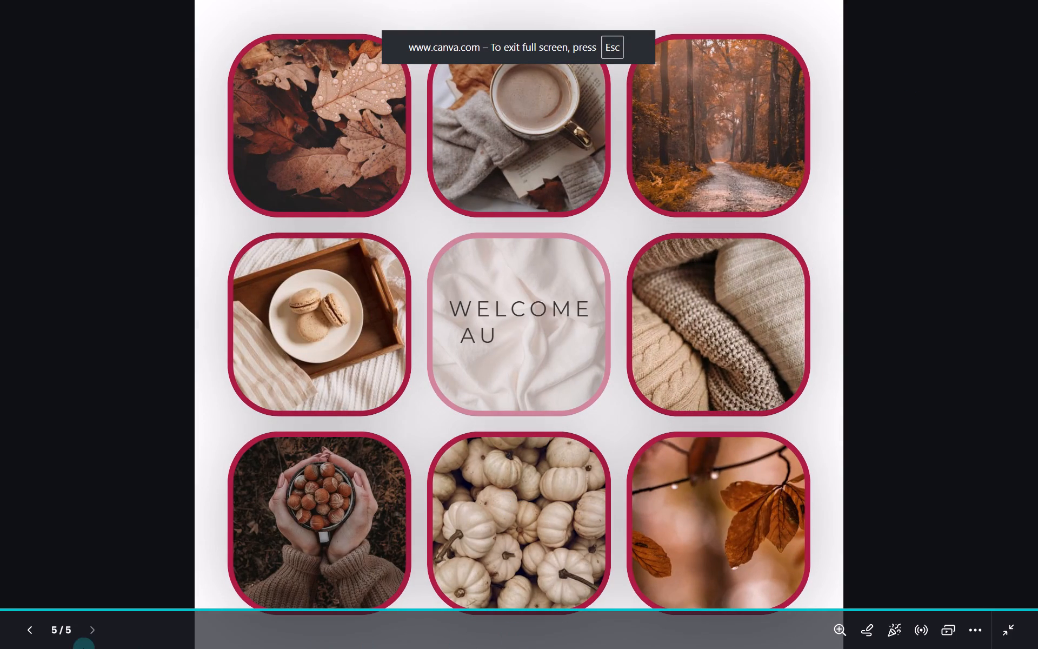
triple_click(28, 633)
click(29, 631)
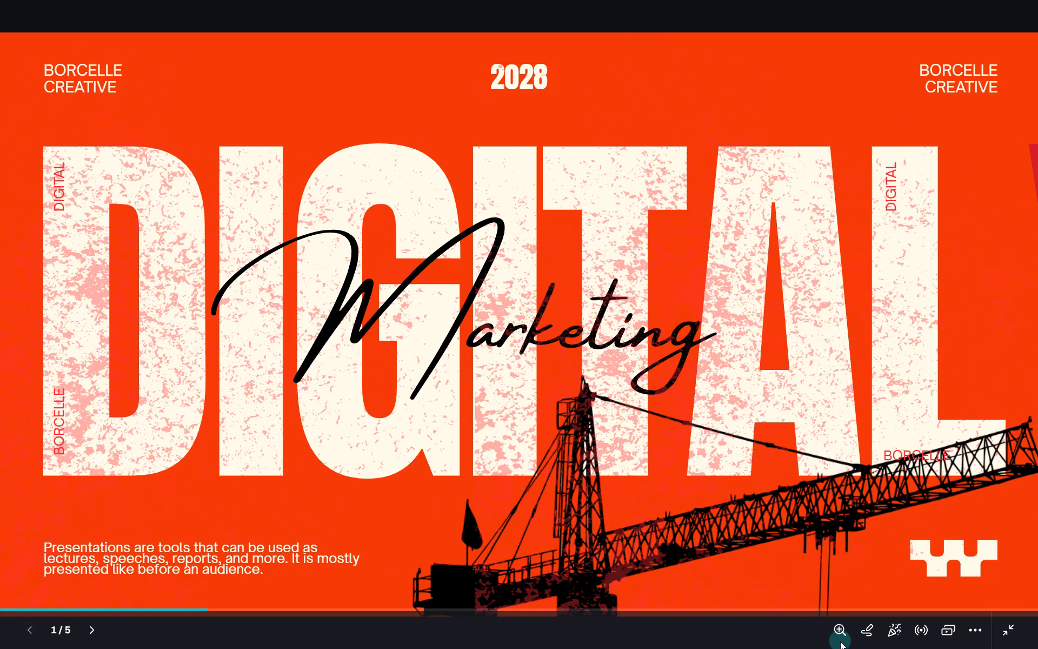
click(697, 473)
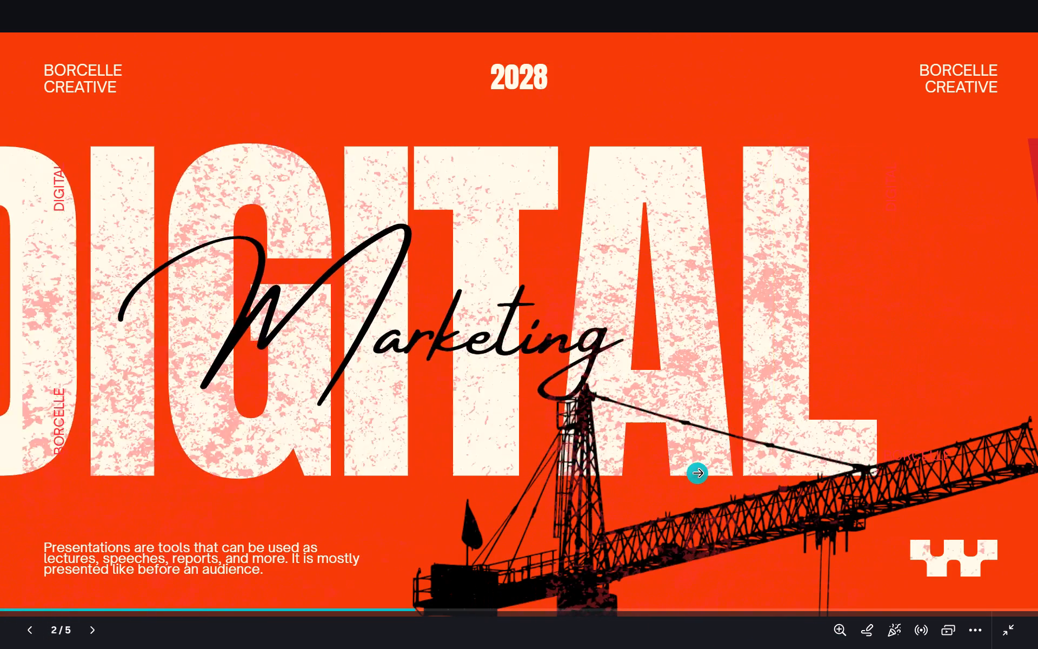
click(698, 473)
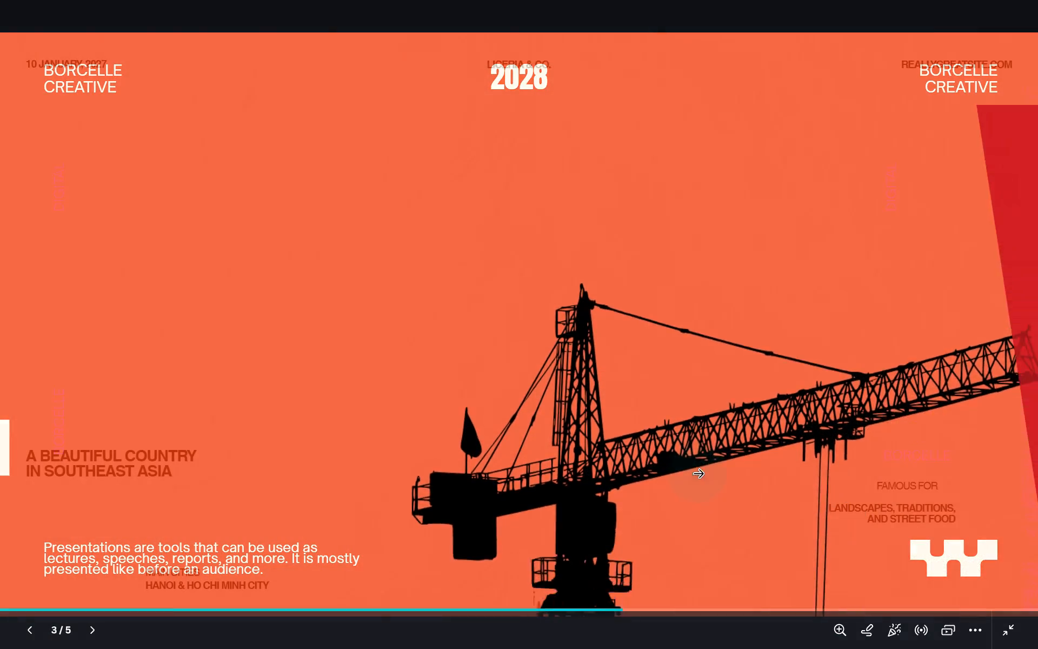
click(698, 473)
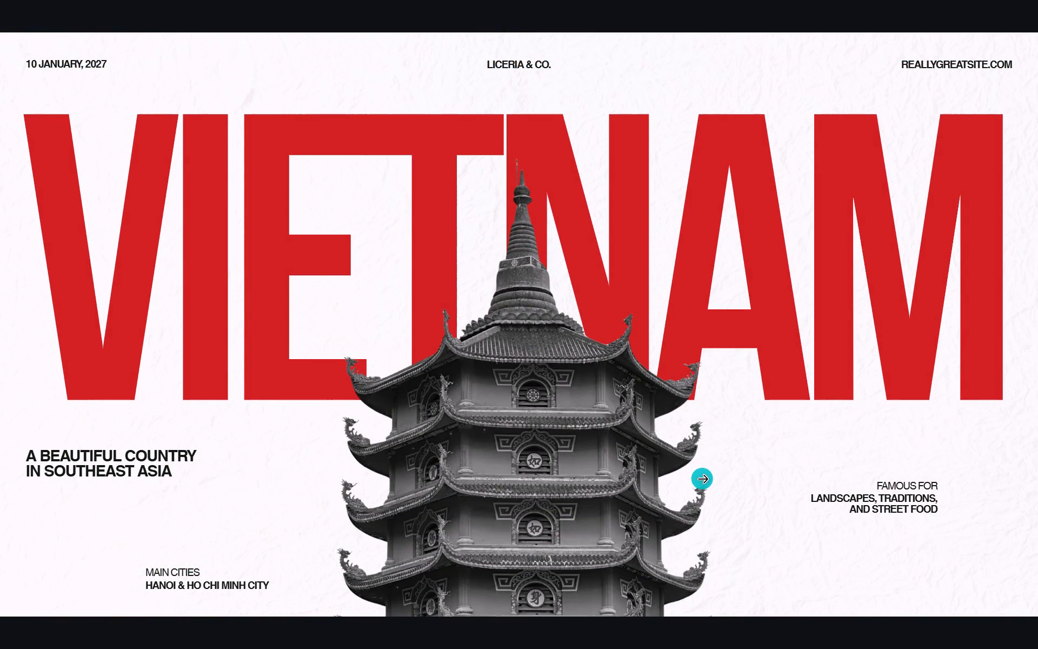
click(707, 482)
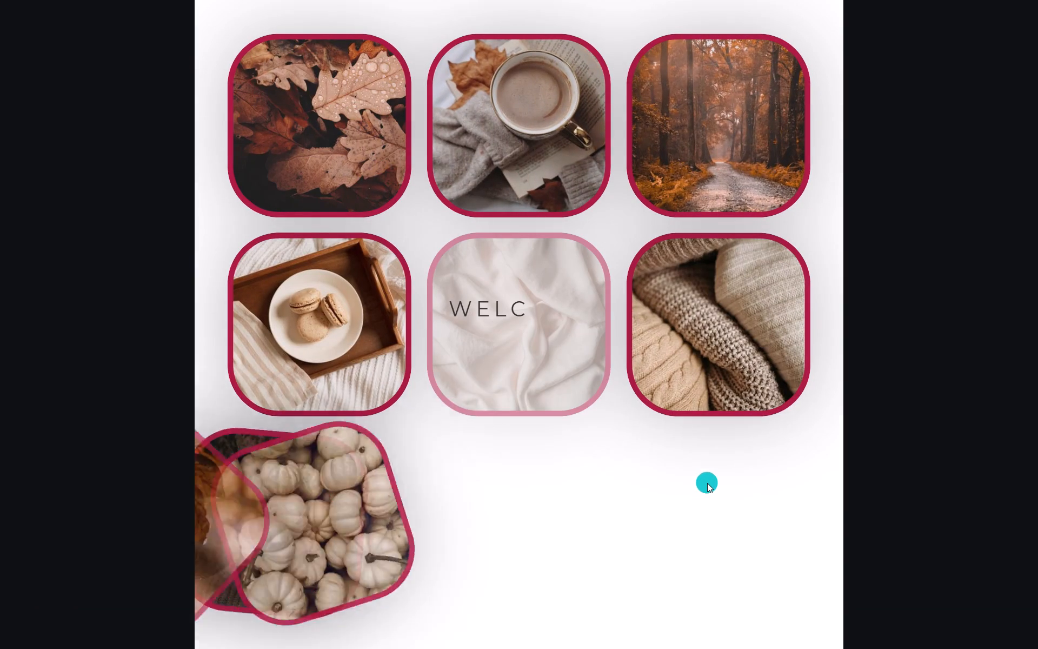
click(890, 547)
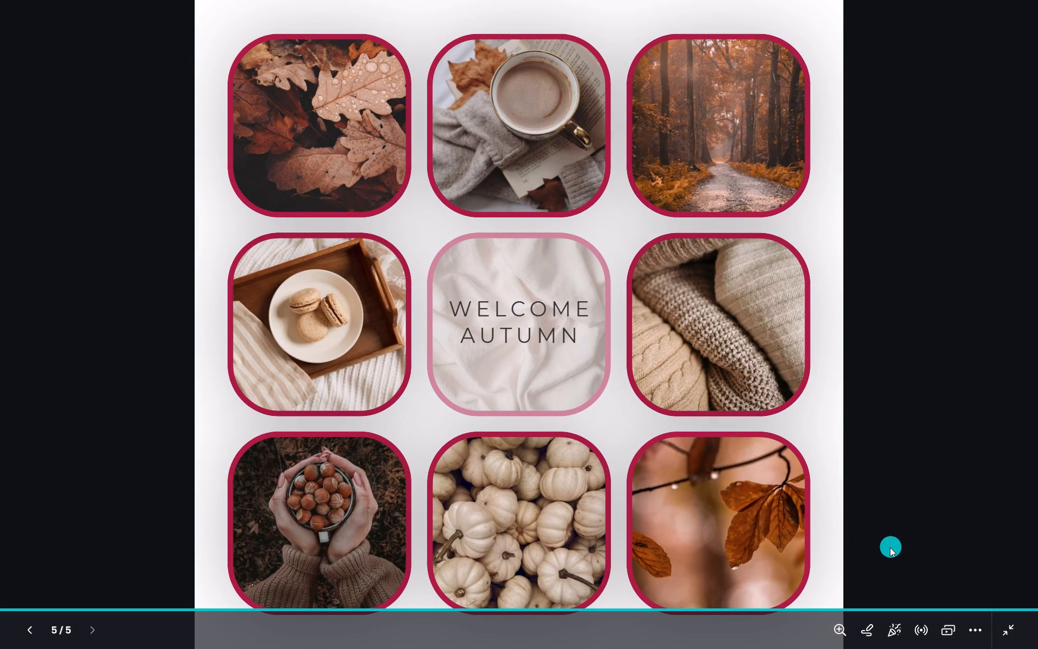
click(1020, 631)
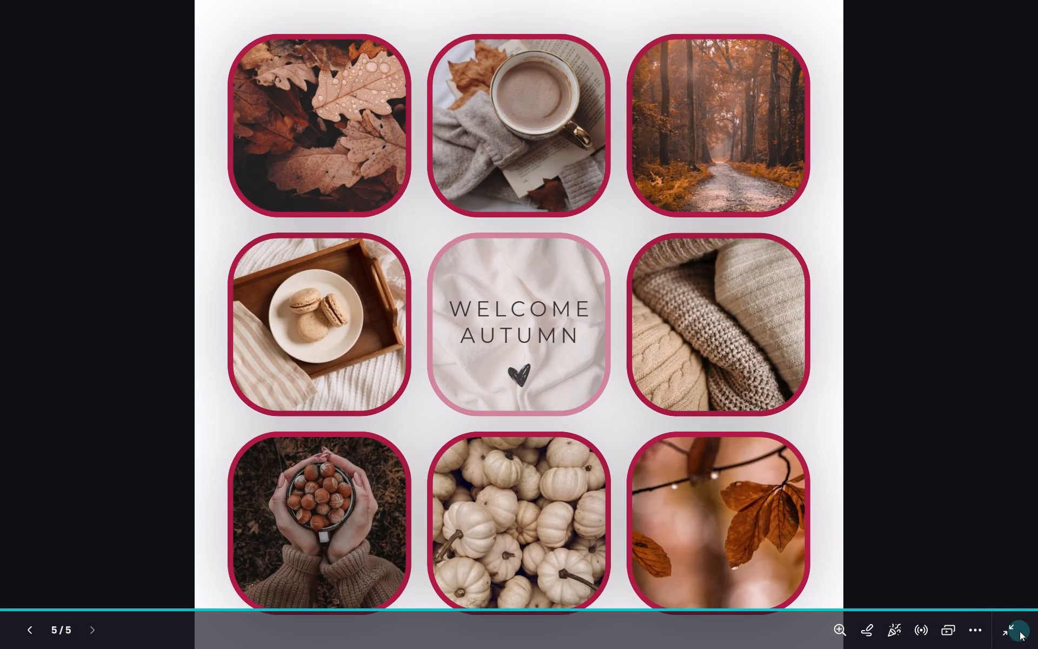
click(1010, 626)
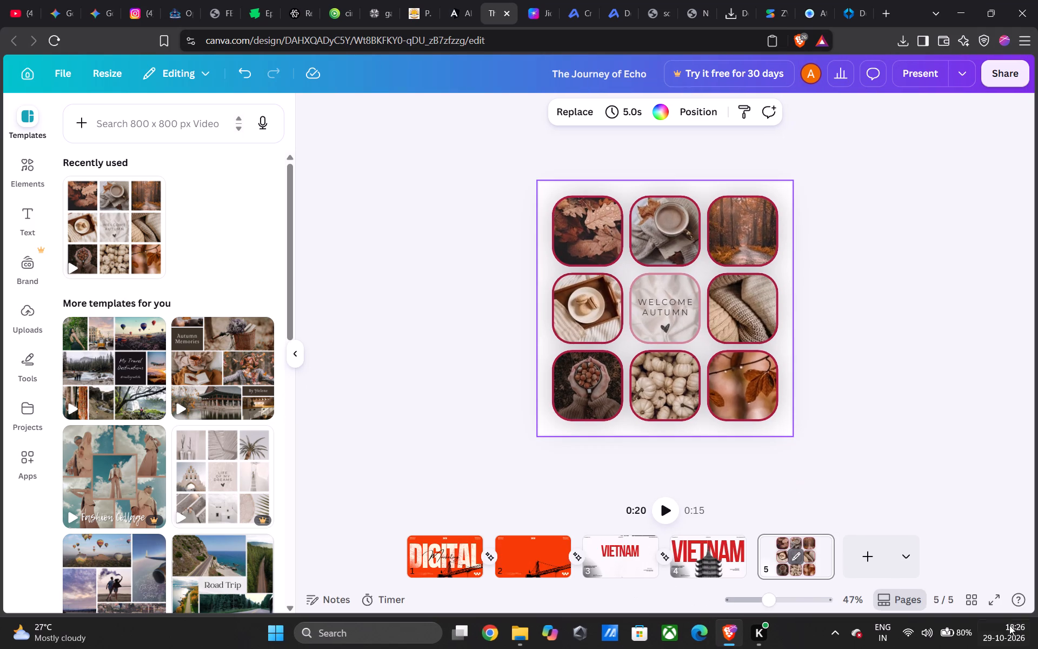